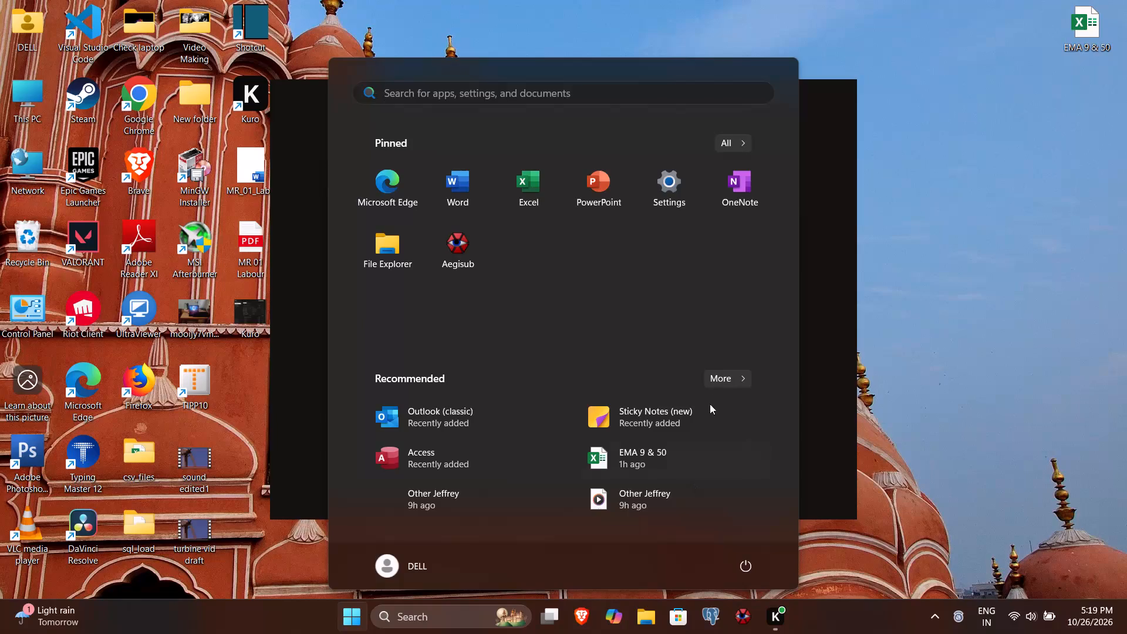
# Open the recent Other Jeffrey subtitle file in Aegisub and load its associated audio and video.
pyautogui.click(717, 385)
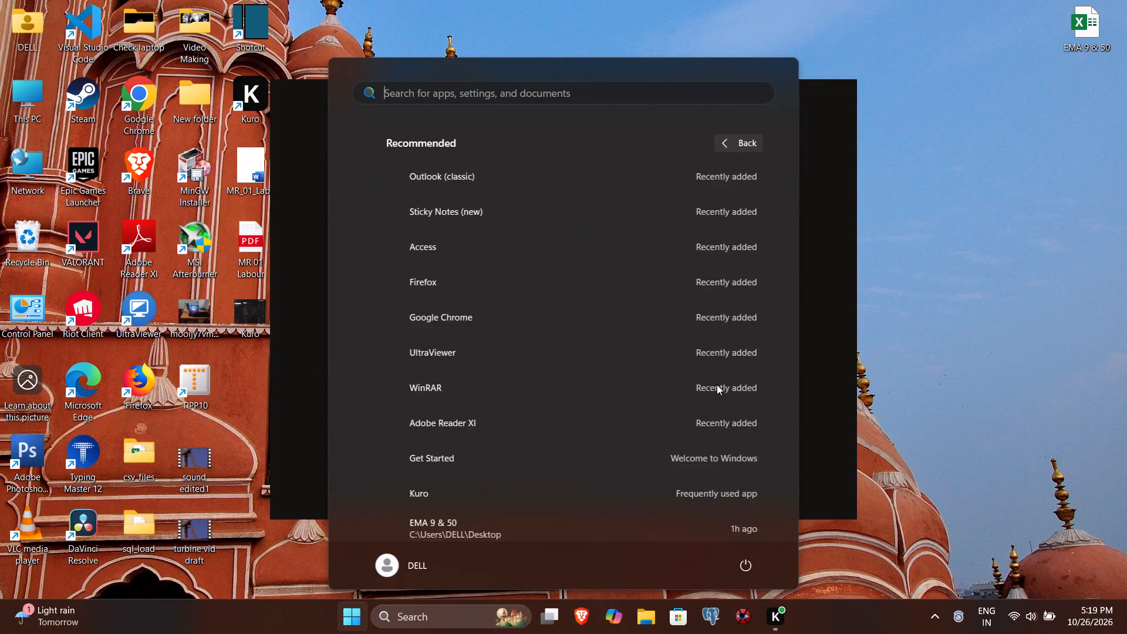
pyautogui.scroll(-3, 603, 406)
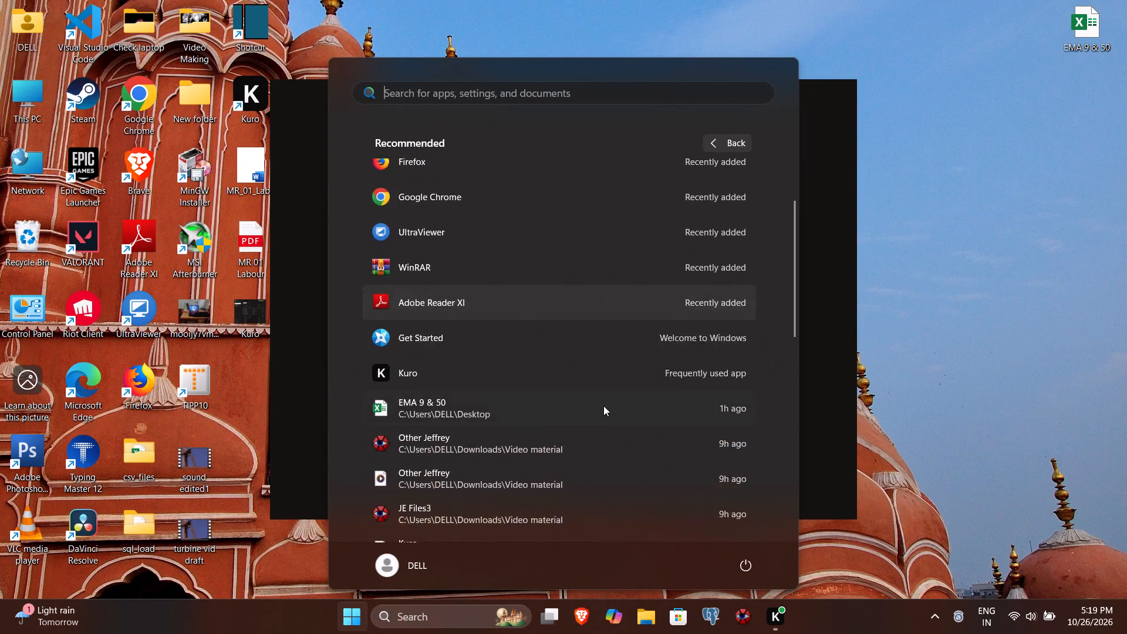
pyautogui.scroll(-3, 603, 406)
pyautogui.scroll(2, 603, 406)
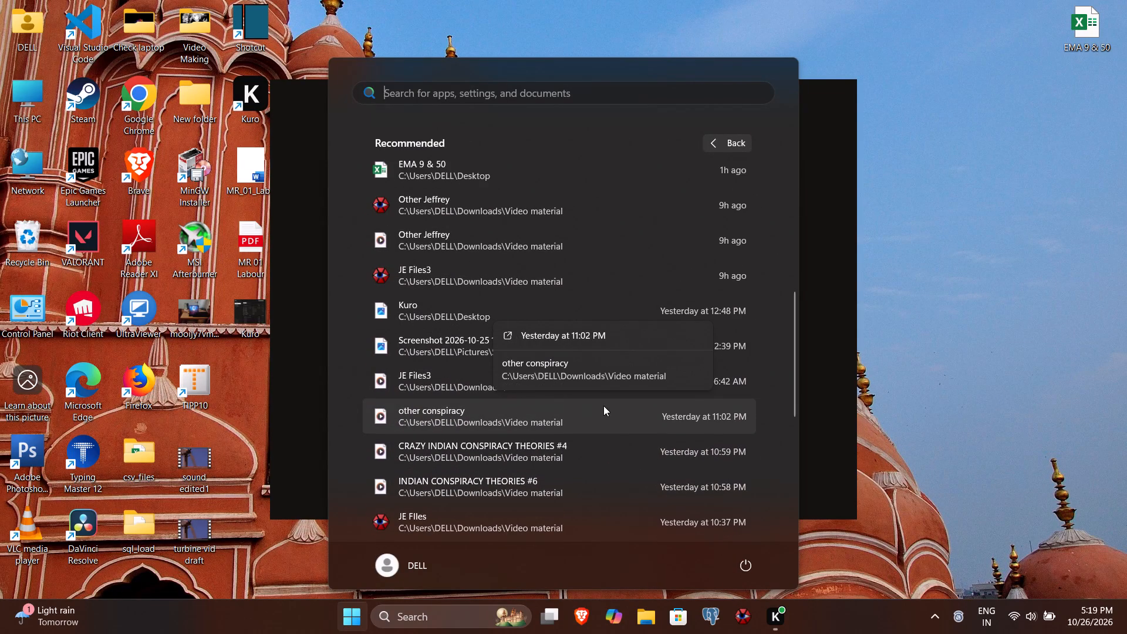
pyautogui.scroll(2, 603, 406)
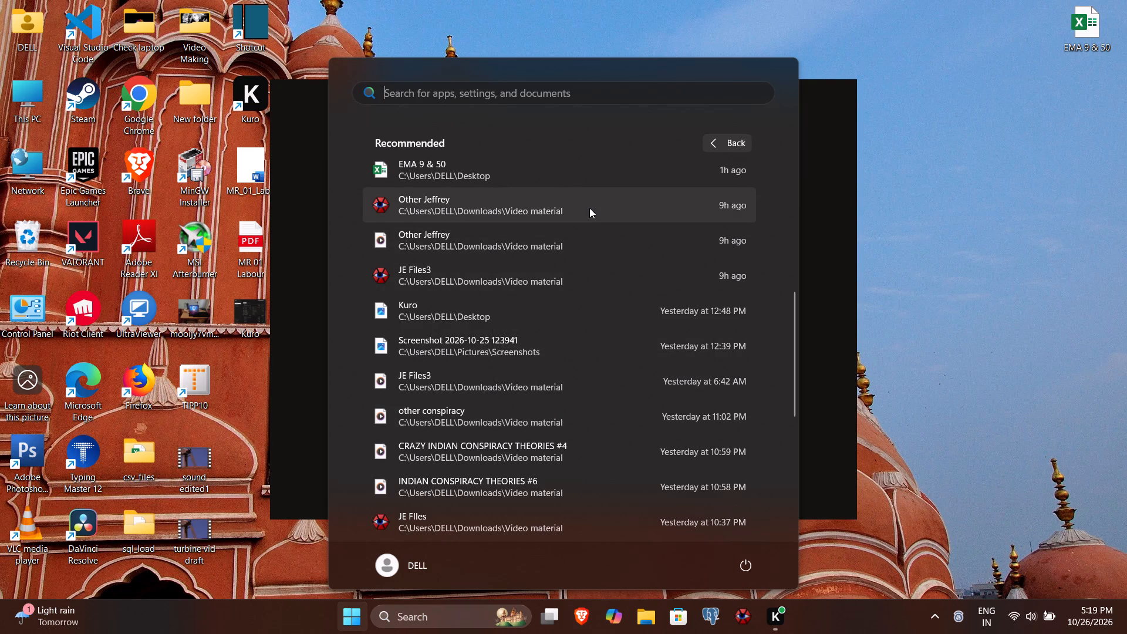
pyautogui.click(589, 208)
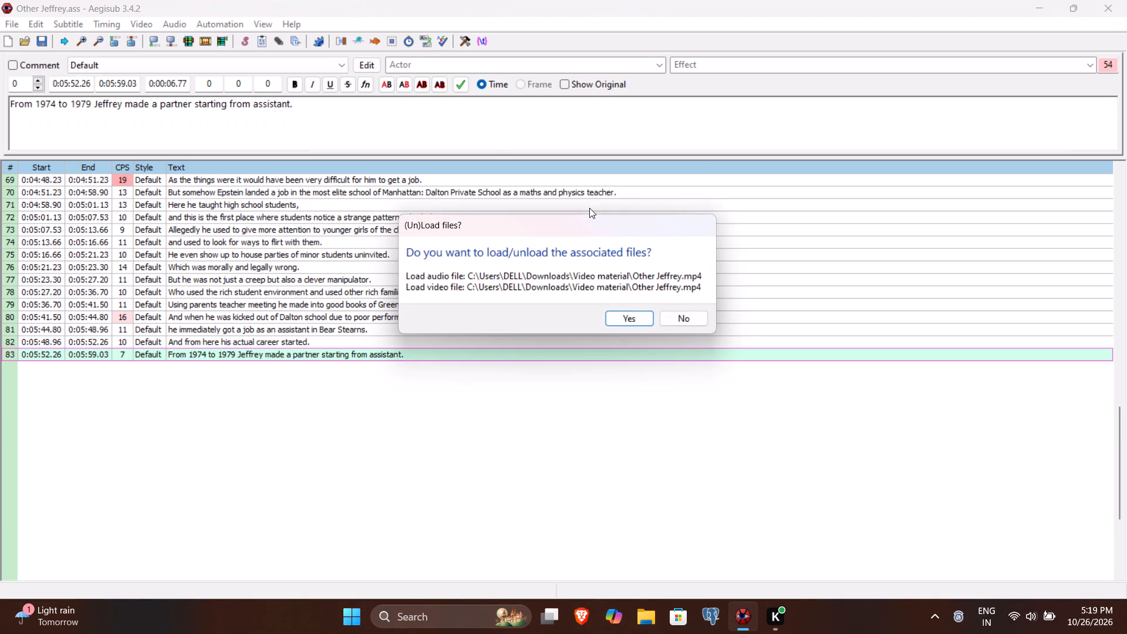
pyautogui.press('Return')
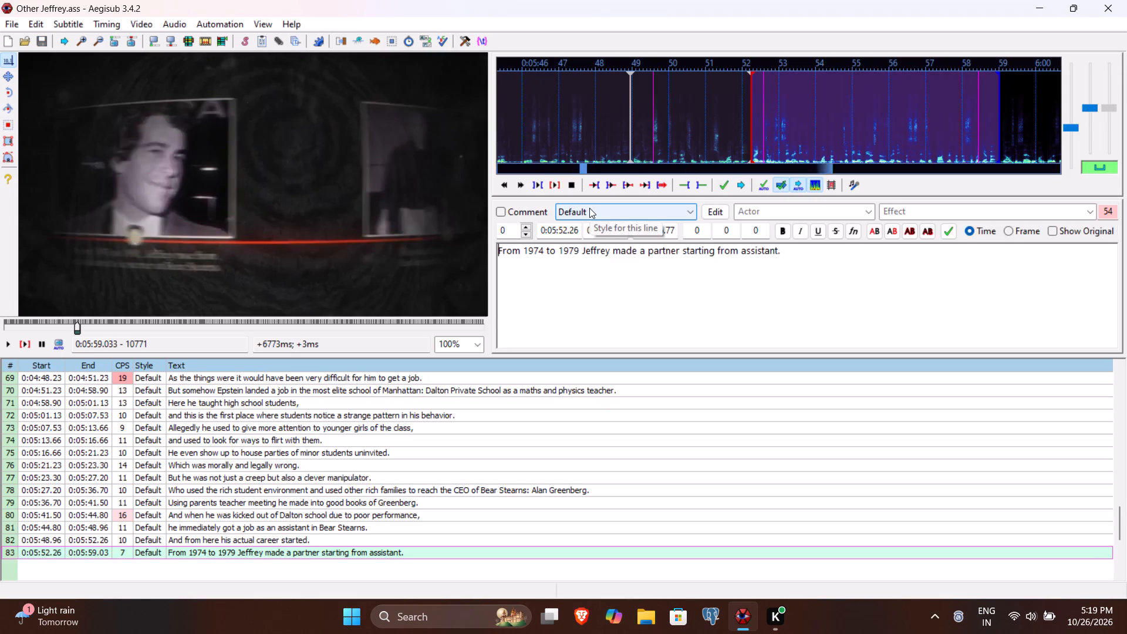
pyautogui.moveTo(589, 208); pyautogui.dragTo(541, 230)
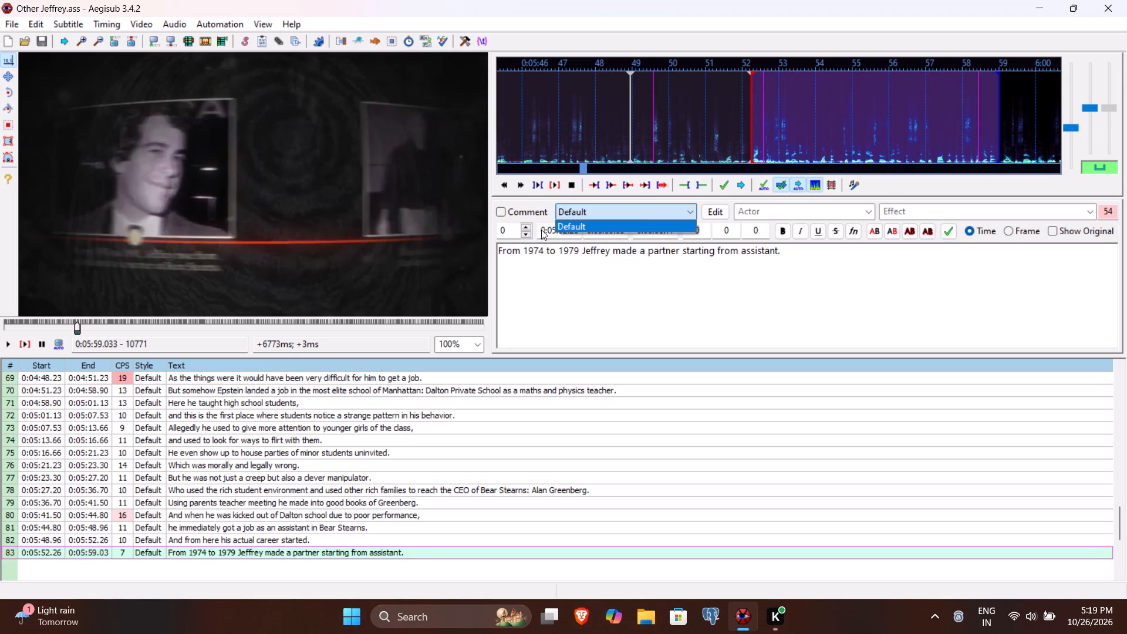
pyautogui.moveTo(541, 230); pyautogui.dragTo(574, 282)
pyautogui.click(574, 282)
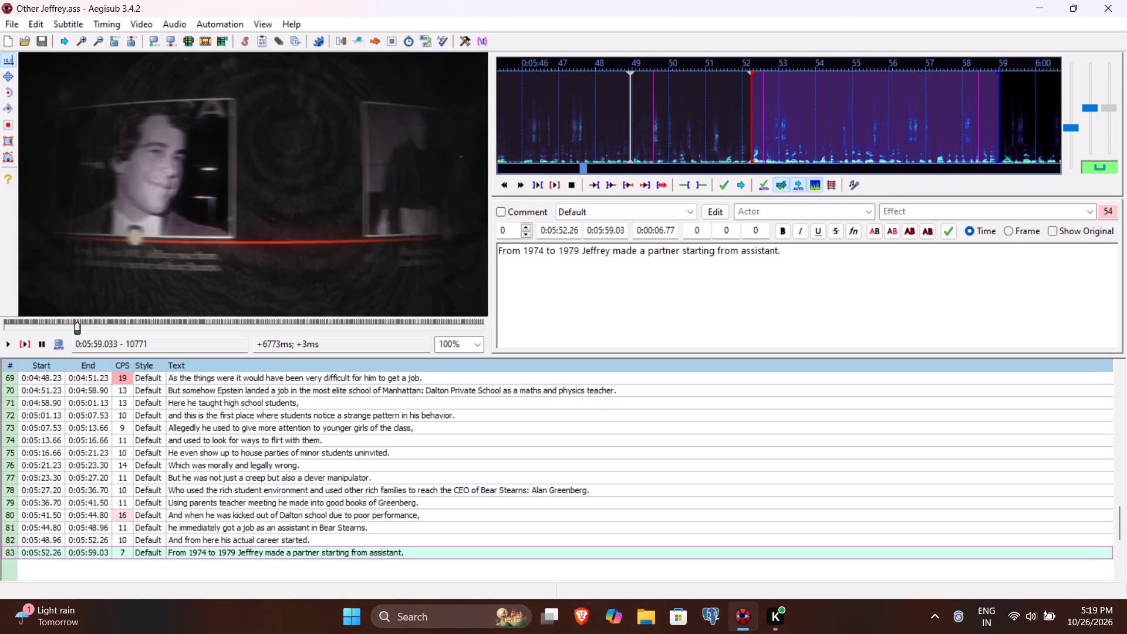
# Play subtitle line 83, correct its end year to 1981, and commit the line.
pyautogui.click(22, 347)
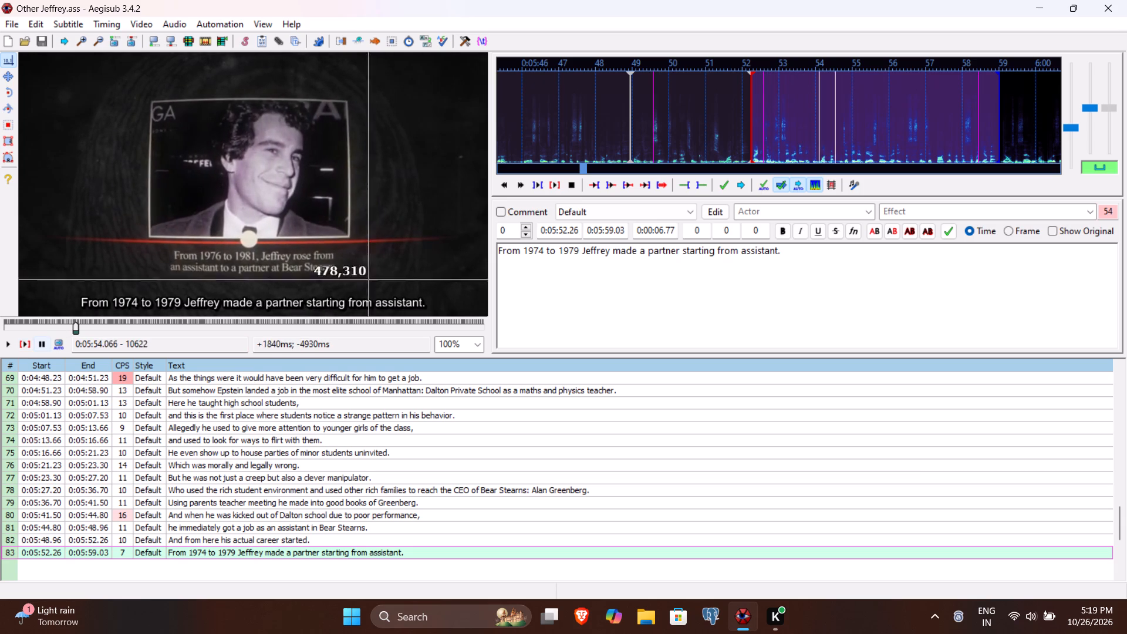
pyautogui.click(577, 248)
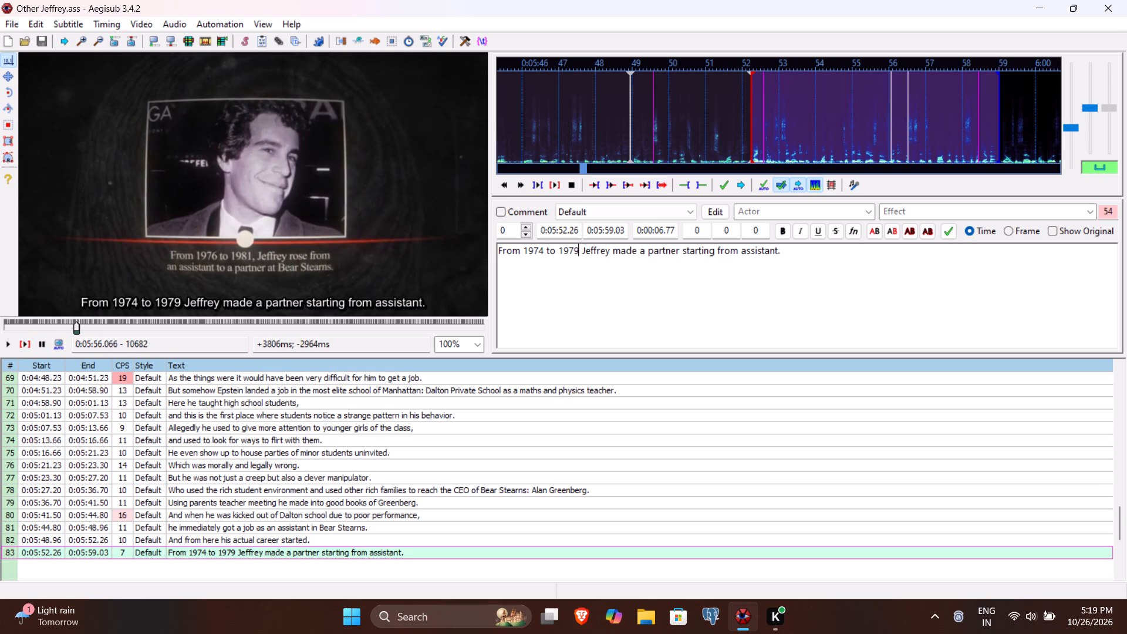
pyautogui.press('BackSpace')
pyautogui.press('BackSpace')
pyautogui.write('81')
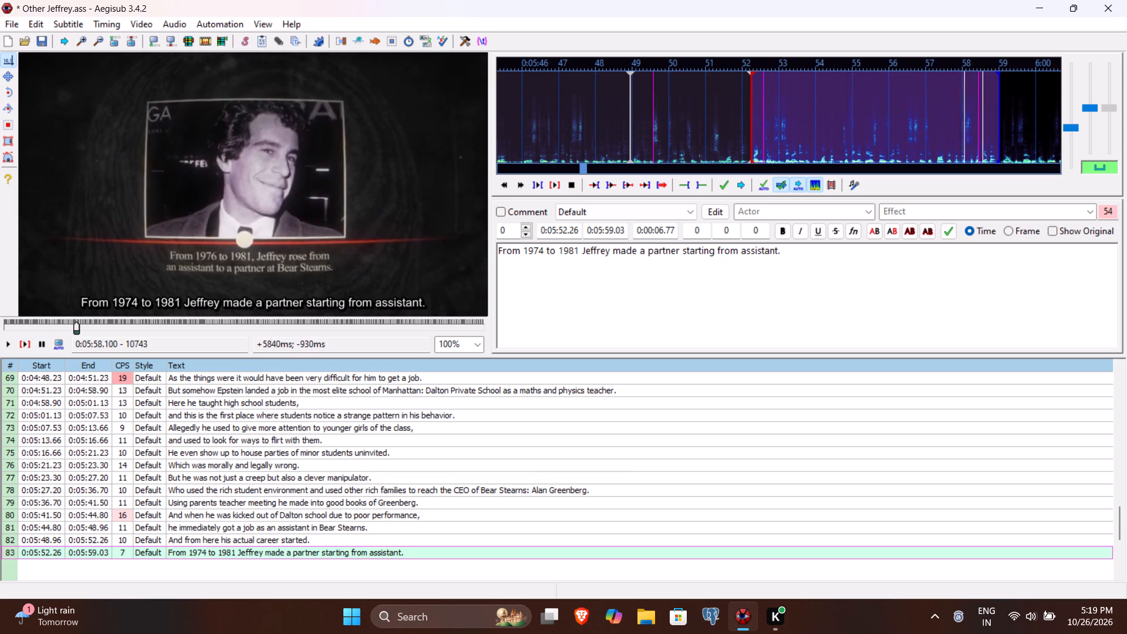
pyautogui.click(745, 288)
pyautogui.press('Return')
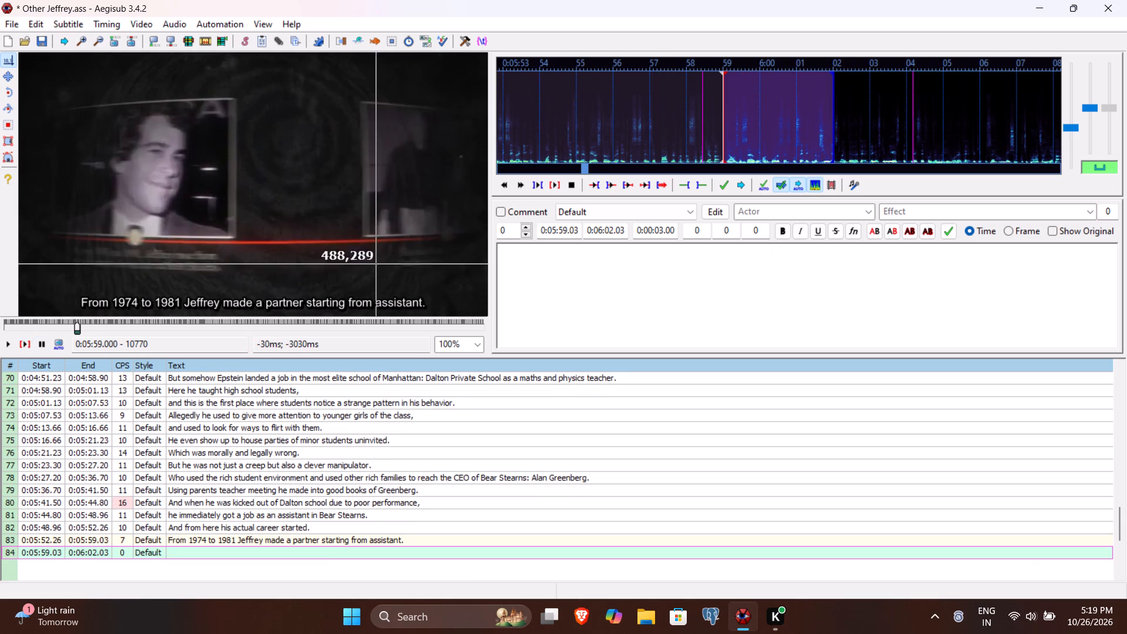
# Play the video through the next spoken phrase and set line 84's end time to 0:06:02.96.
pyautogui.click(27, 340)
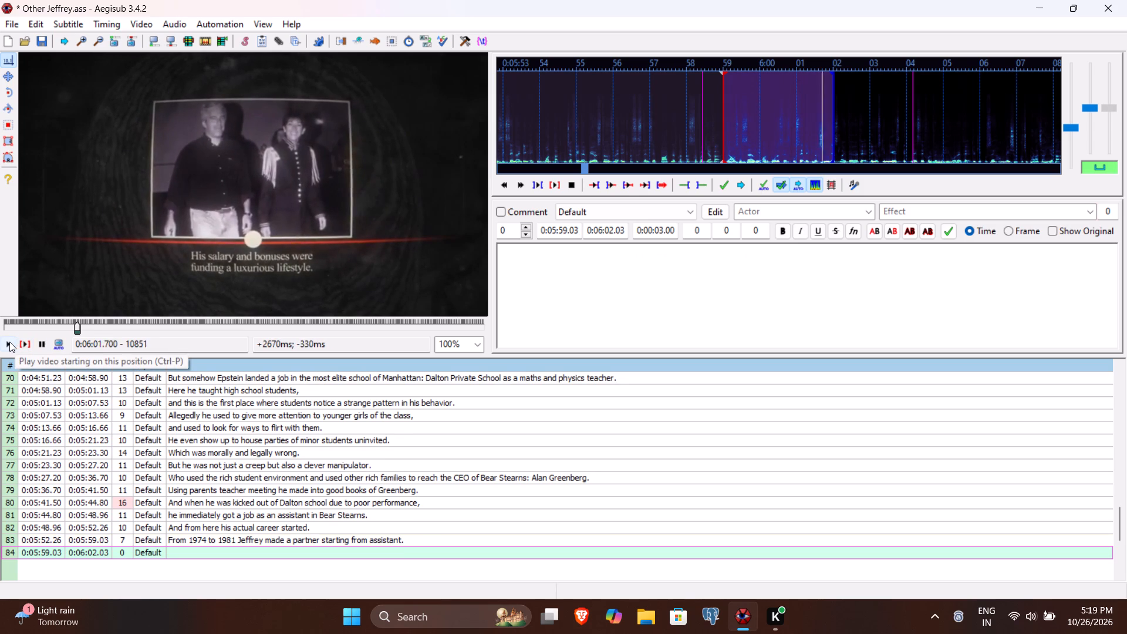
pyautogui.click(9, 342)
pyautogui.click(9, 342)
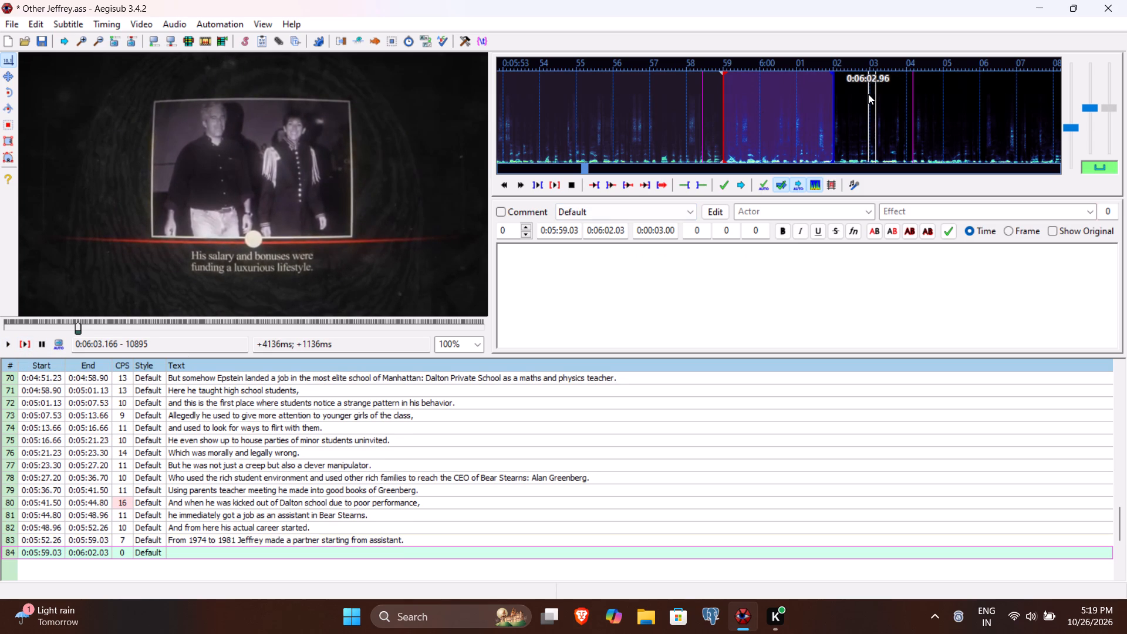
pyautogui.click(613, 231)
pyautogui.write('96')
pyautogui.click(594, 295)
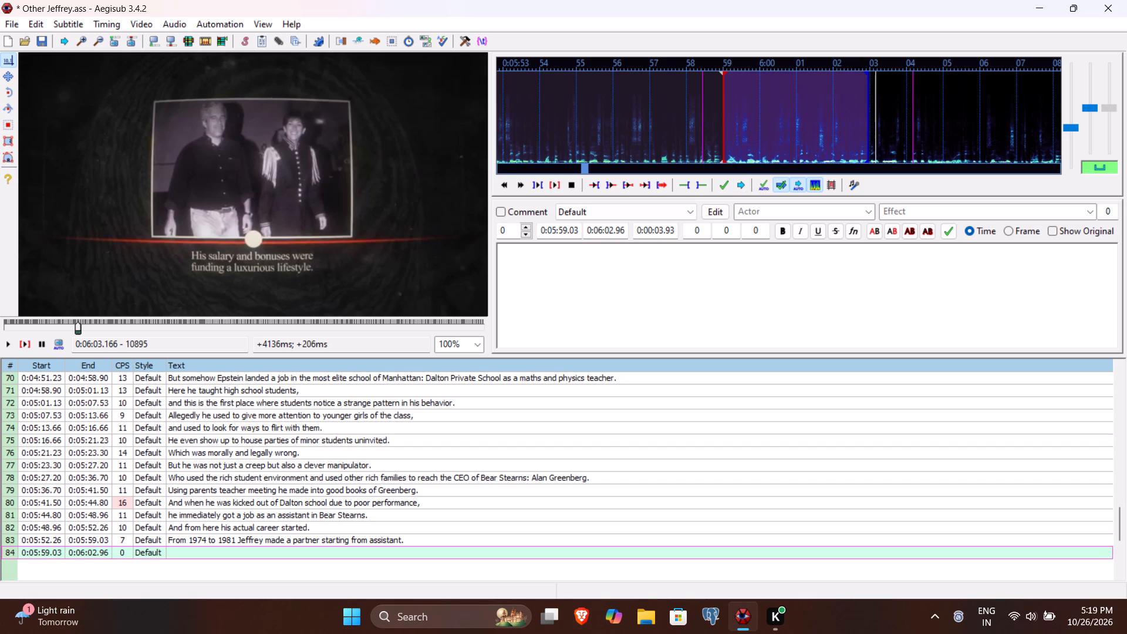
# Enter "Where his salary and bonuses were giving him a luxurious lifestyle." as line 84's text and commit it.
pyautogui.write('Where his salary na')
pyautogui.press('BackSpace')
pyautogui.press('BackSpace')
pyautogui.write('and bonuses wr')
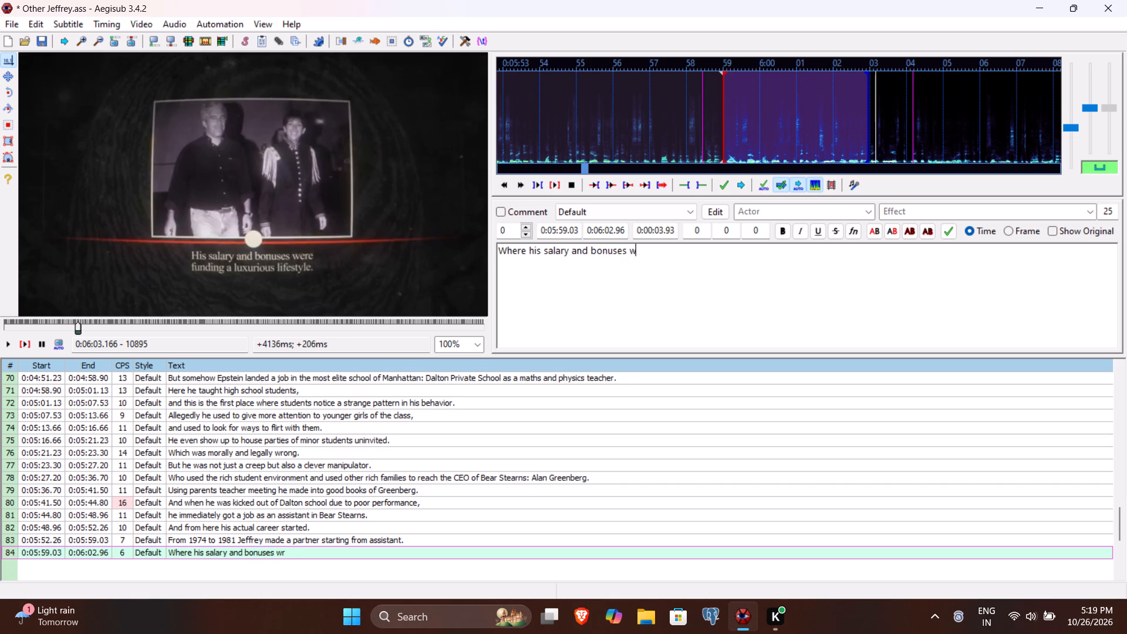
pyautogui.press('BackSpace')
pyautogui.write('ere giving him a l')
pyautogui.write('uxurious lief')
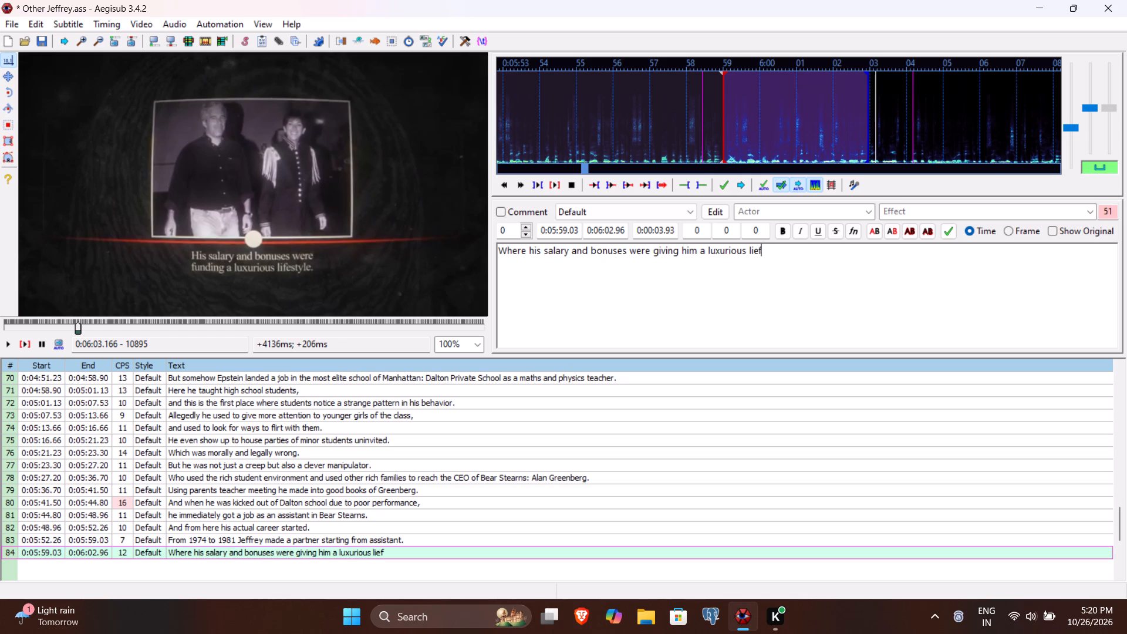
pyautogui.press('BackSpace')
pyautogui.press('BackSpace')
pyautogui.write('festul')
pyautogui.press('BackSpace')
pyautogui.press('BackSpace')
pyautogui.write('yle.')
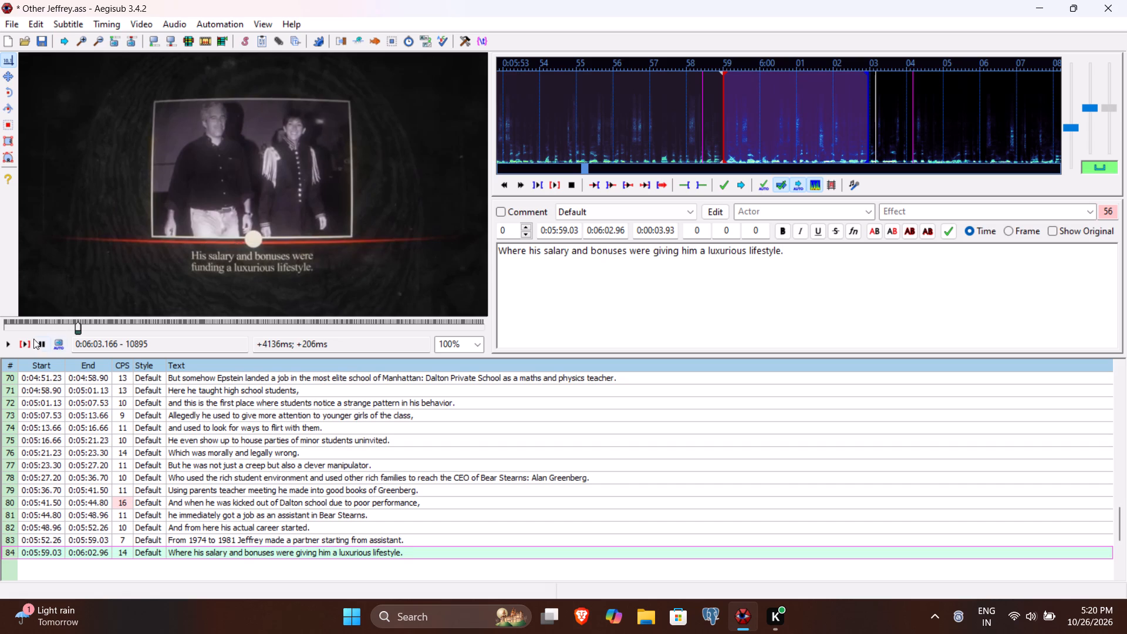
pyautogui.click(27, 340)
pyautogui.press('Return')
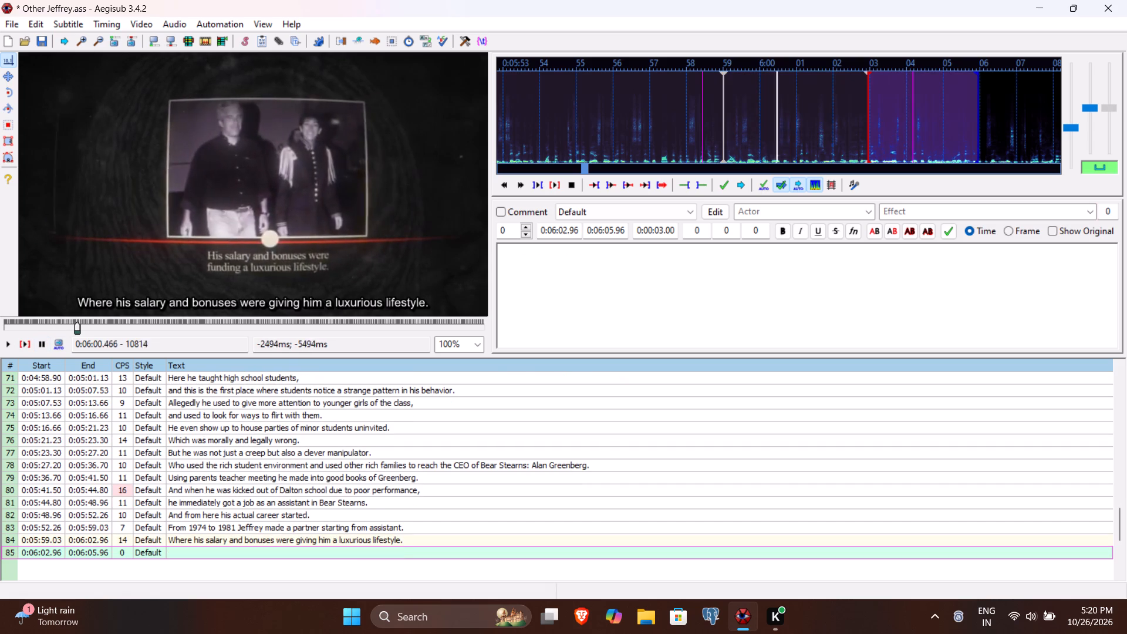
# Play the video through the next spoken phrase and set line 85's end time to 0:06:05.83.
pyautogui.click(22, 340)
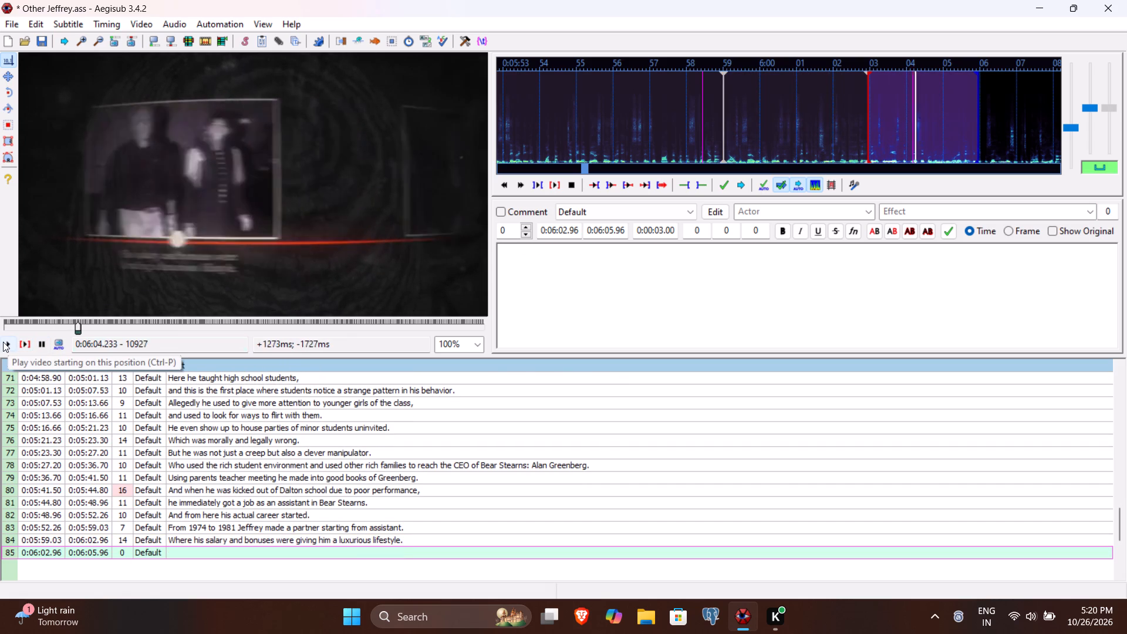
pyautogui.click(3, 342)
pyautogui.doubleClick(3, 342)
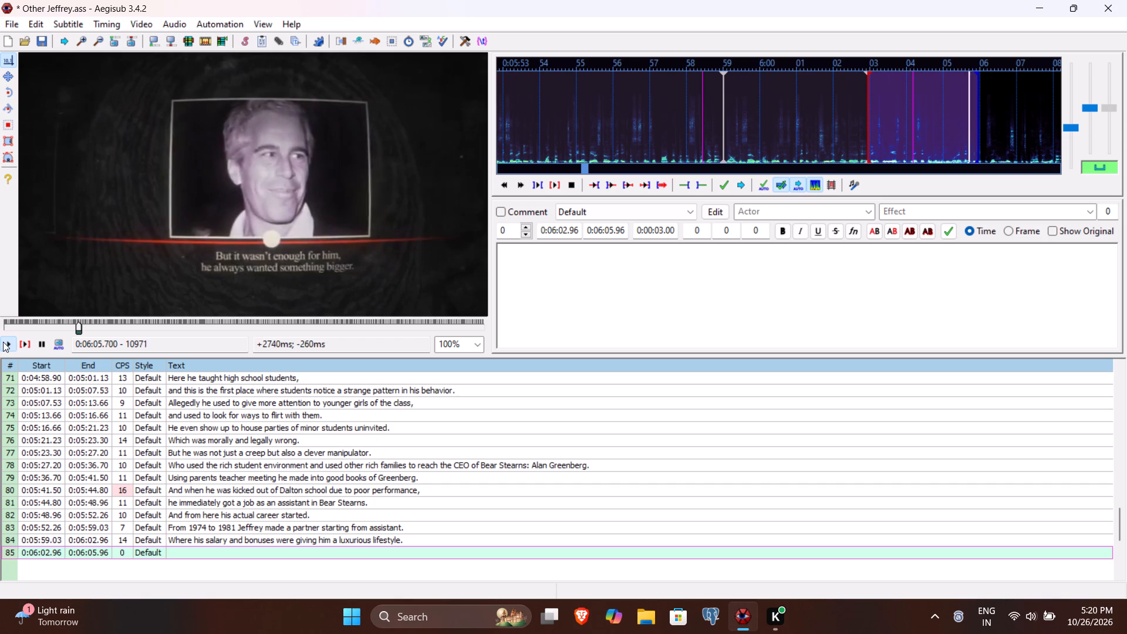
pyautogui.click(615, 230)
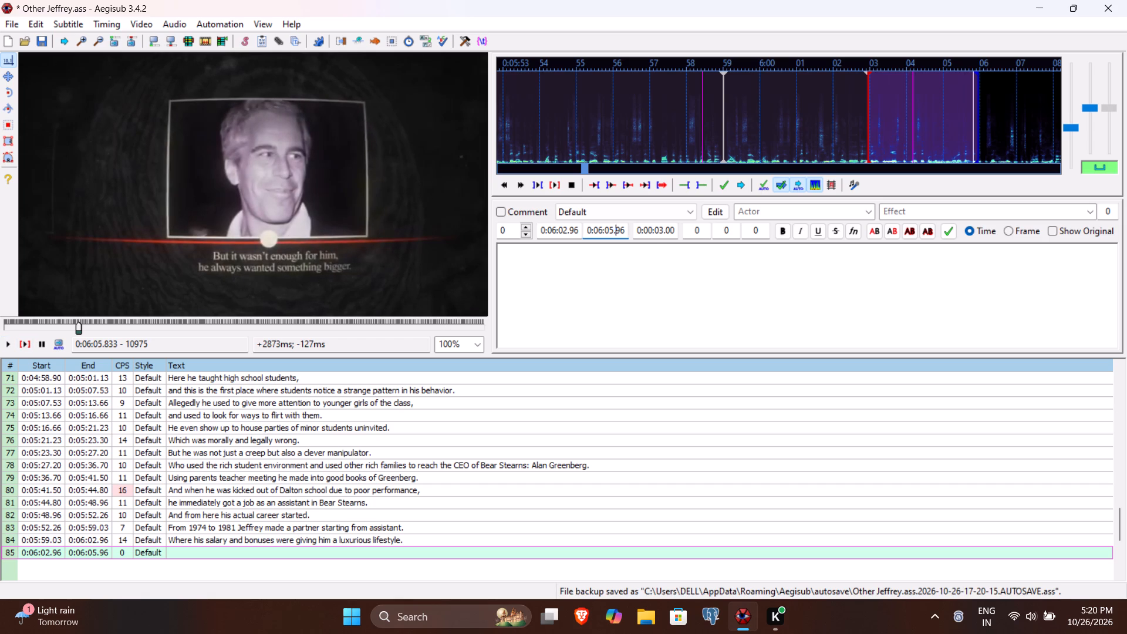
pyautogui.write('83')
pyautogui.click(591, 289)
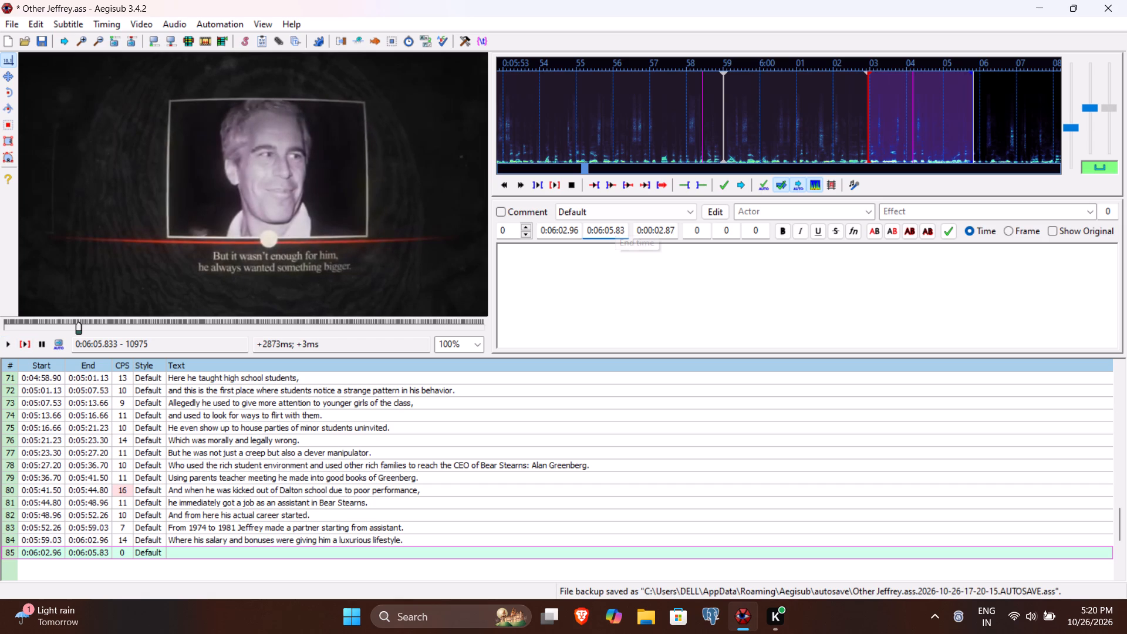
# Enter "But his needs weren't completely met with this salary." as line 85's text and commit it.
pyautogui.write('But his nee')
pyautogui.press('BackSpace')
pyautogui.press('BackSpace')
pyautogui.press('BackSpace')
pyautogui.press('BackSpace')
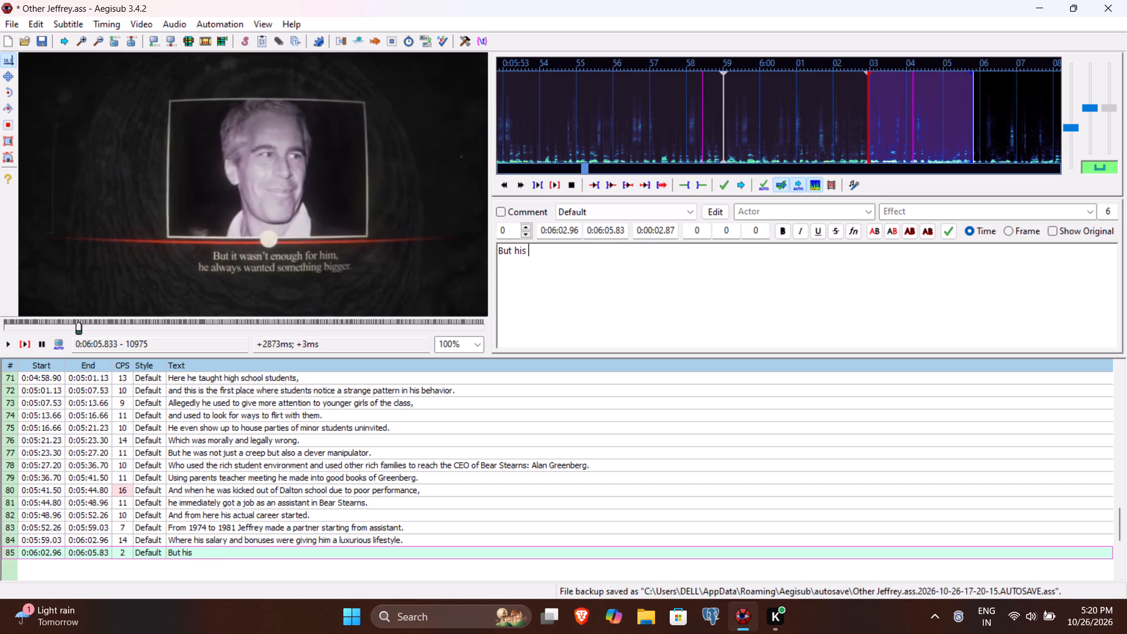
pyautogui.write("needs weren't")
pyautogui.press('space')
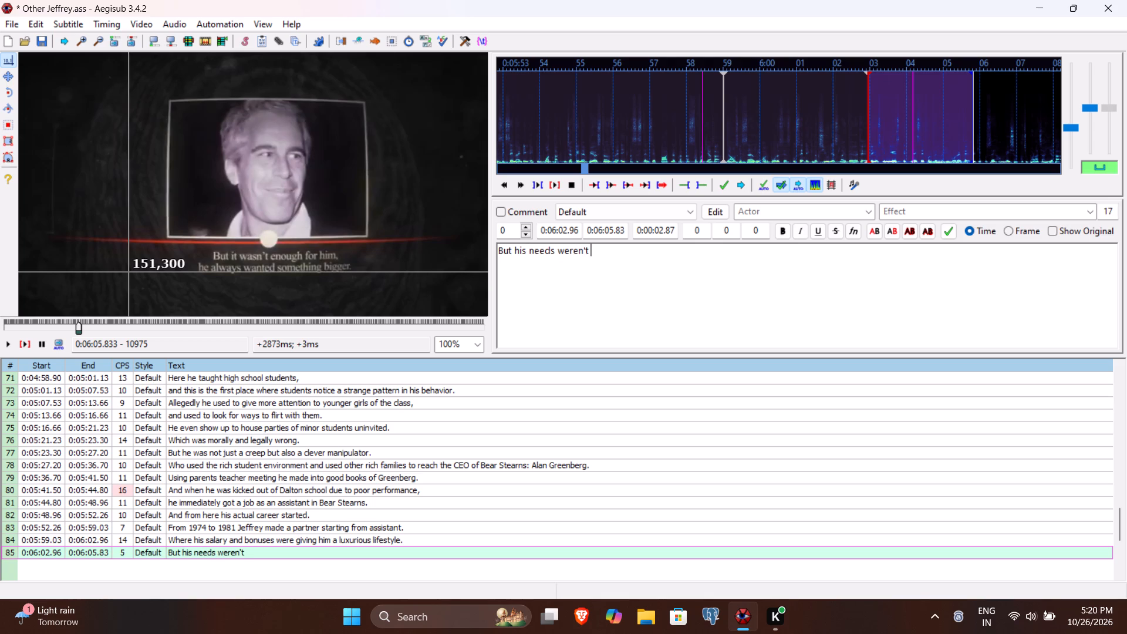
pyautogui.write('completely met with this salar')
pyautogui.press('y')
pyautogui.press('.')
pyautogui.press('Return')
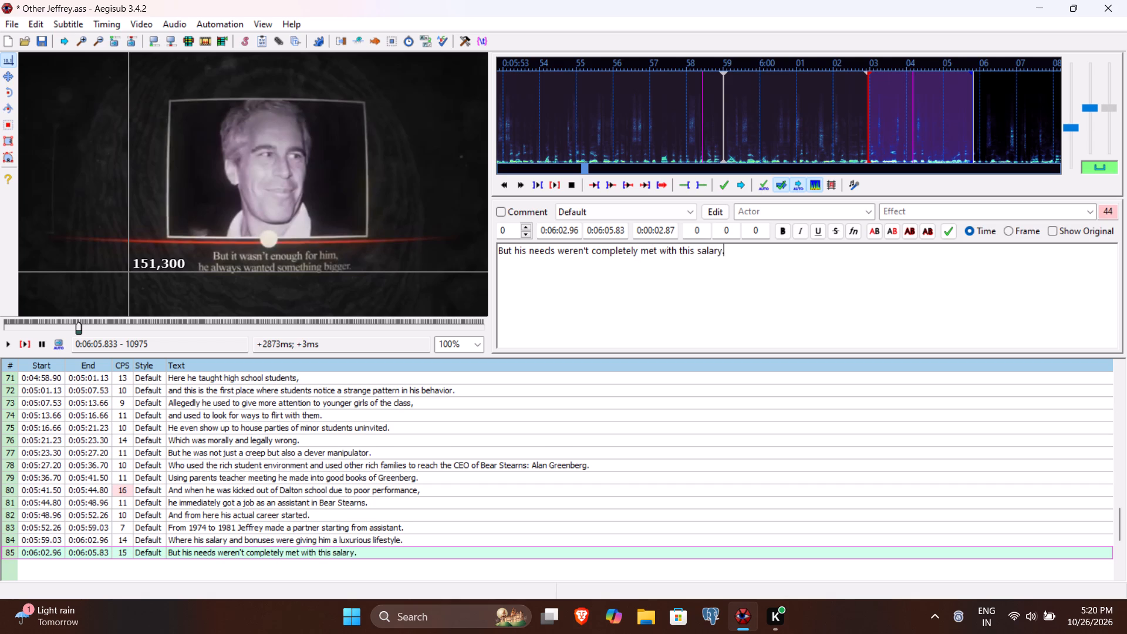
# Play the video through the next spoken phrase and set line 86's end time to 0:06:08.26.
pyautogui.click(23, 340)
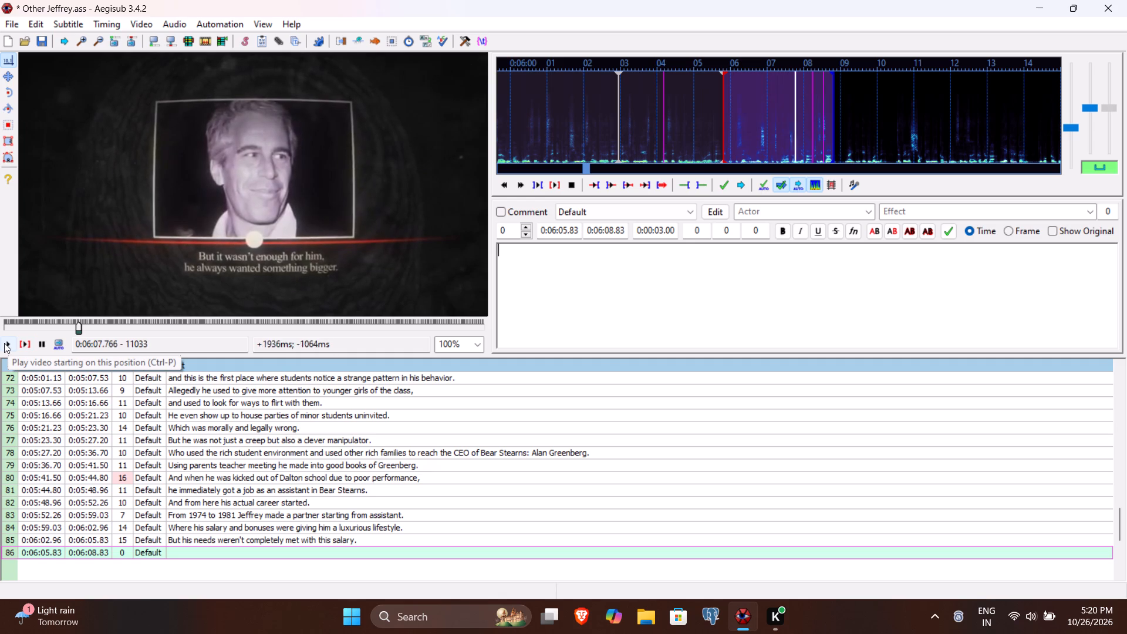
pyautogui.click(4, 343)
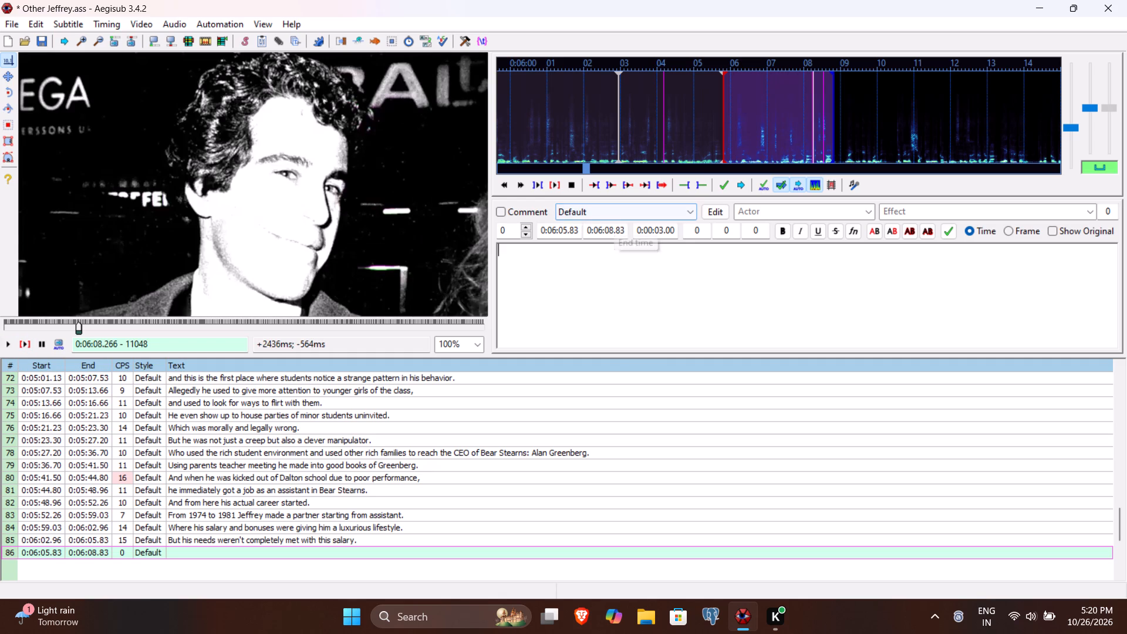
pyautogui.click(615, 230)
pyautogui.write('26')
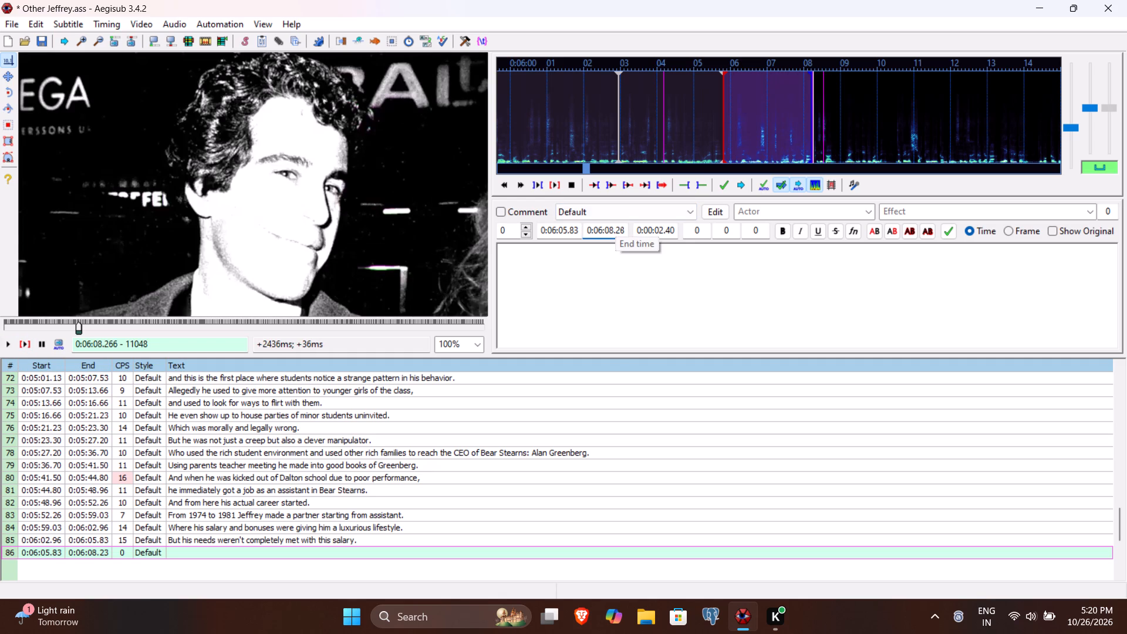
pyautogui.click(572, 285)
# Enter "Because he always wanted something big." as line 86's text and commit it.
pyautogui.write('Because he w')
pyautogui.press('BackSpace')
pyautogui.write('always wanted something big.')
pyautogui.press('Return')
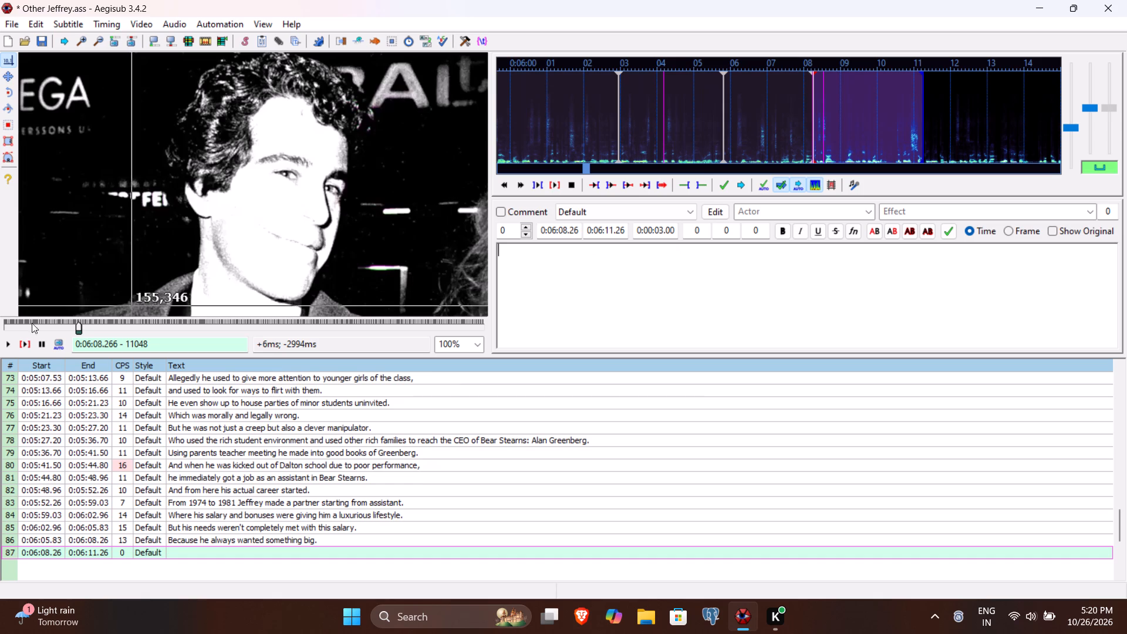
# Play the video through the next spoken phrase and set line 87's end time to 0:06:13.26.
pyautogui.click(28, 336)
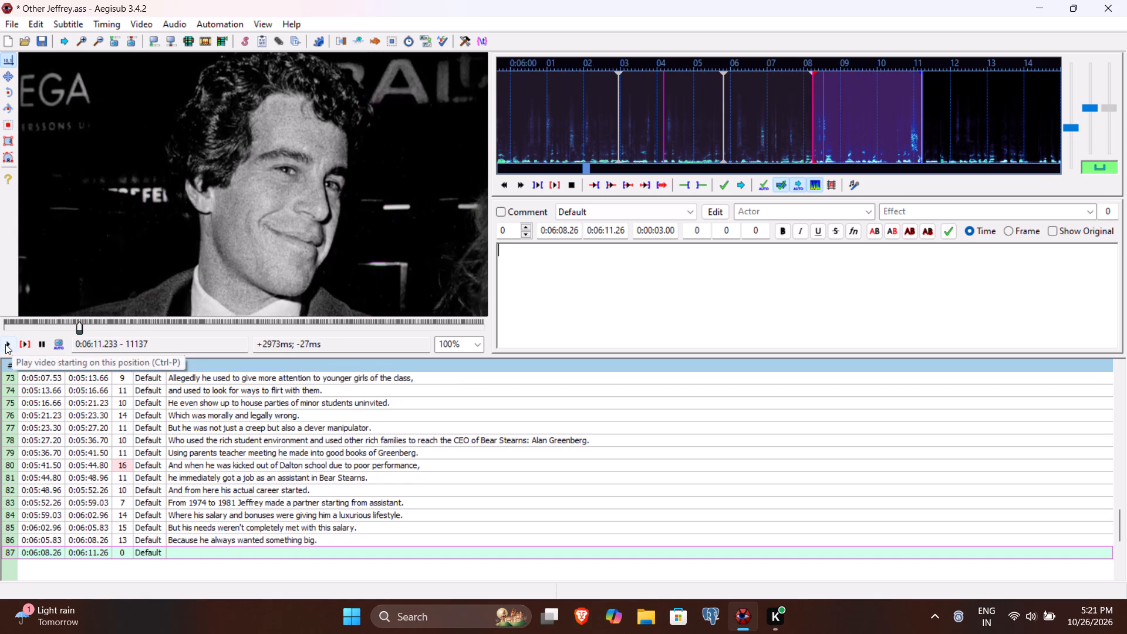
pyautogui.click(5, 344)
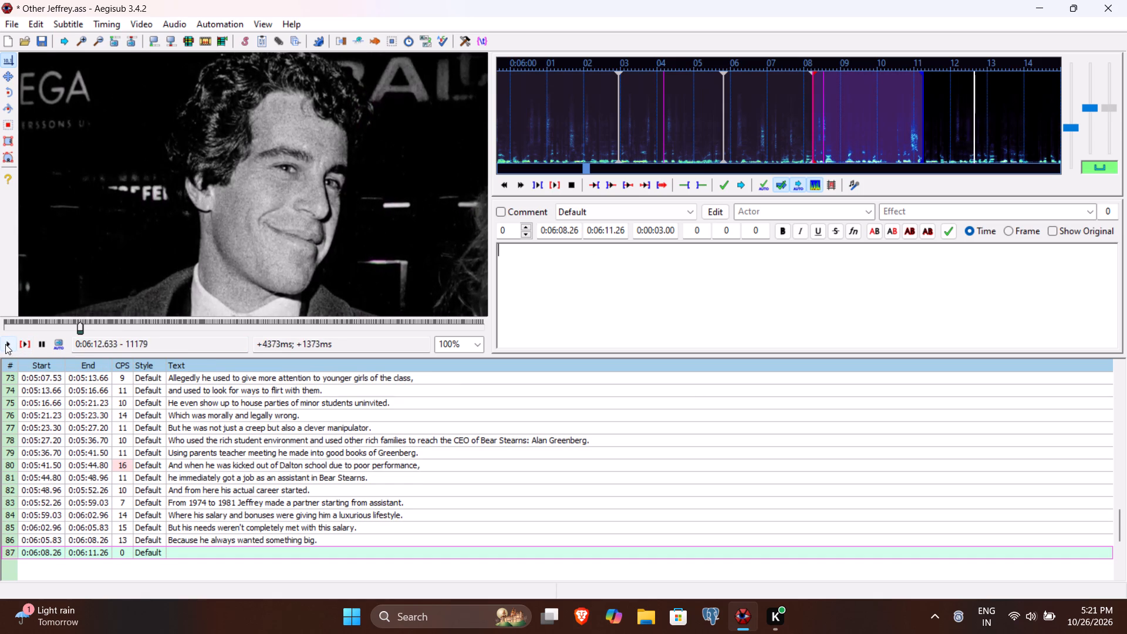
pyautogui.click(5, 344)
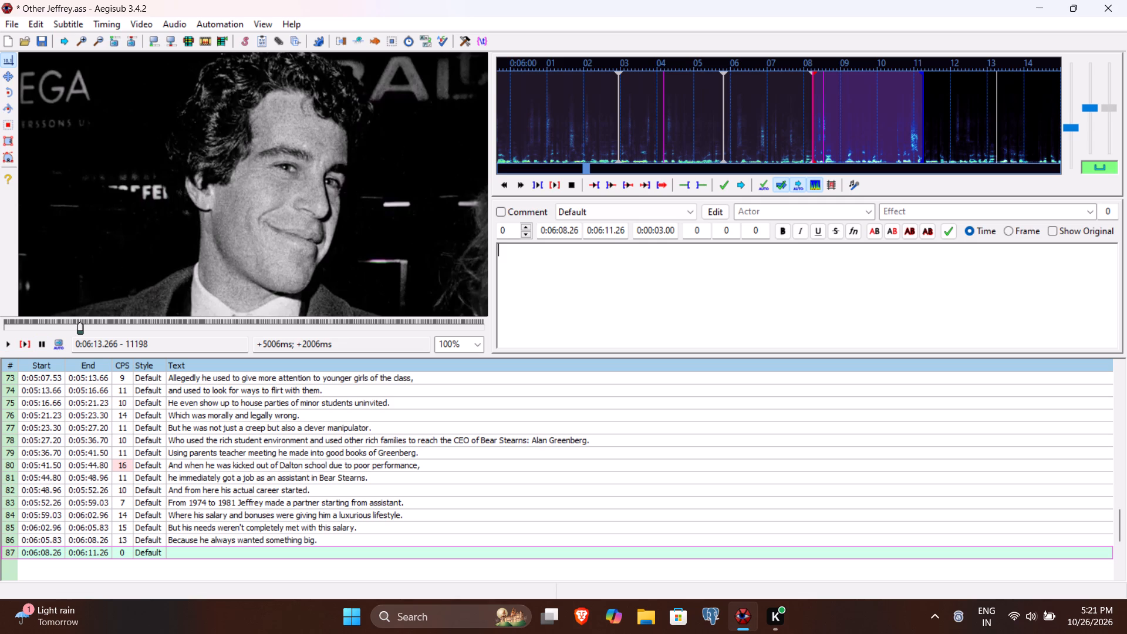
pyautogui.click(610, 236)
pyautogui.write('325')
pyautogui.press('BackSpace')
pyautogui.press('6')
pyautogui.click(536, 322)
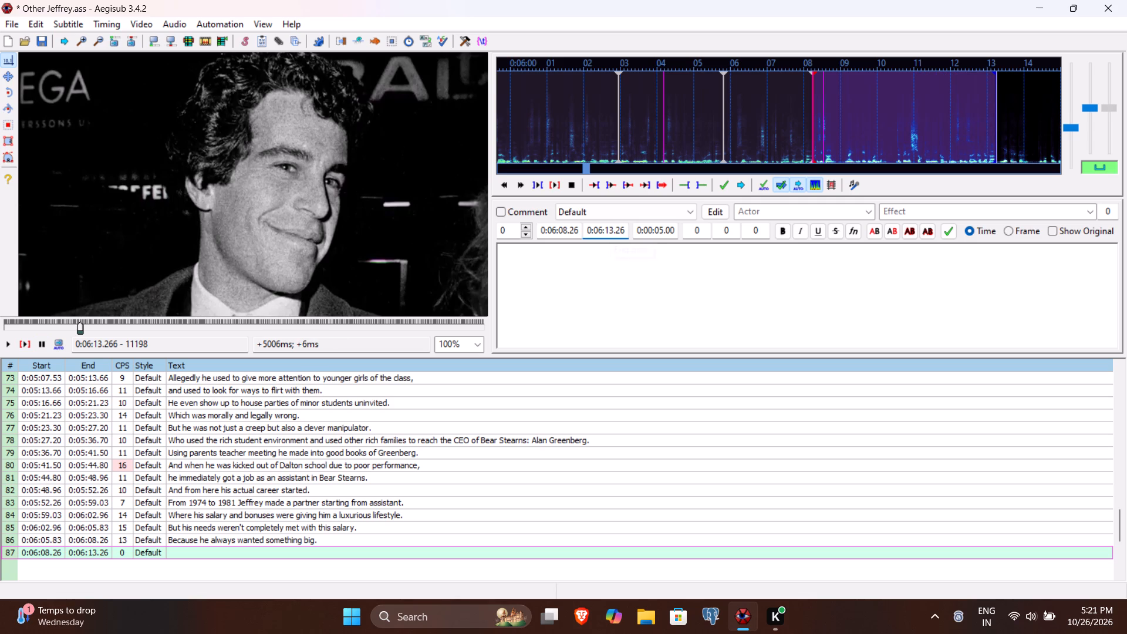
# Enter "The same year Jeffrey shockingly resigned from the company." as line 87's text and commit it.
pyautogui.press('t')
pyautogui.press('BackSpace')
pyautogui.write('The same')
pyautogui.press('space')
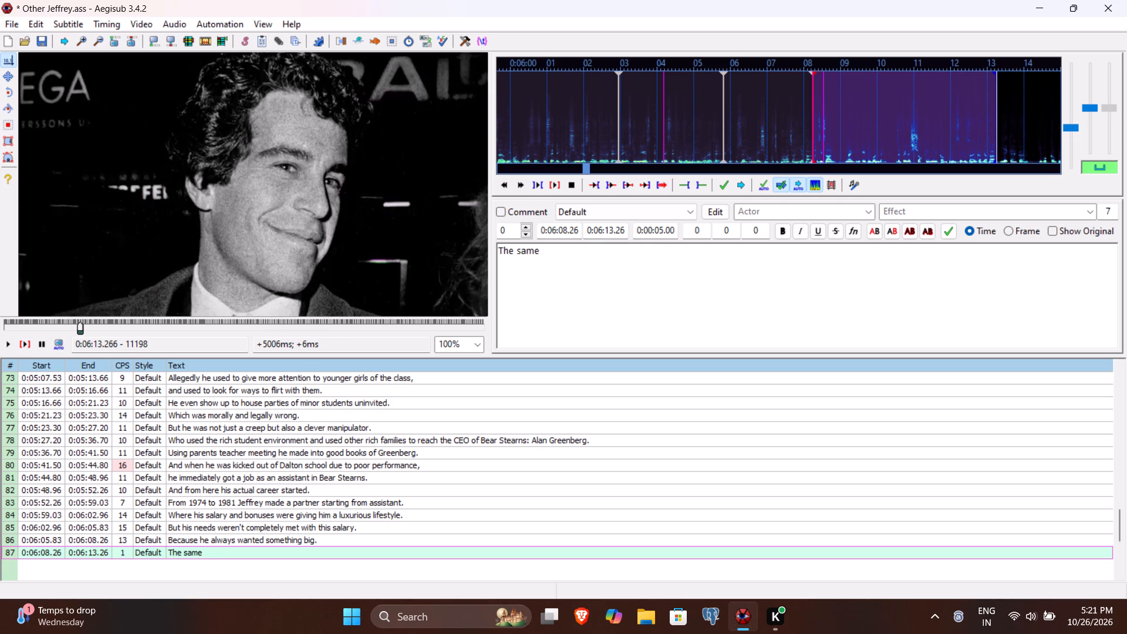
pyautogui.write('year Jeffrey shockingly reg')
pyautogui.press('BackSpace')
pyautogui.write('signe')
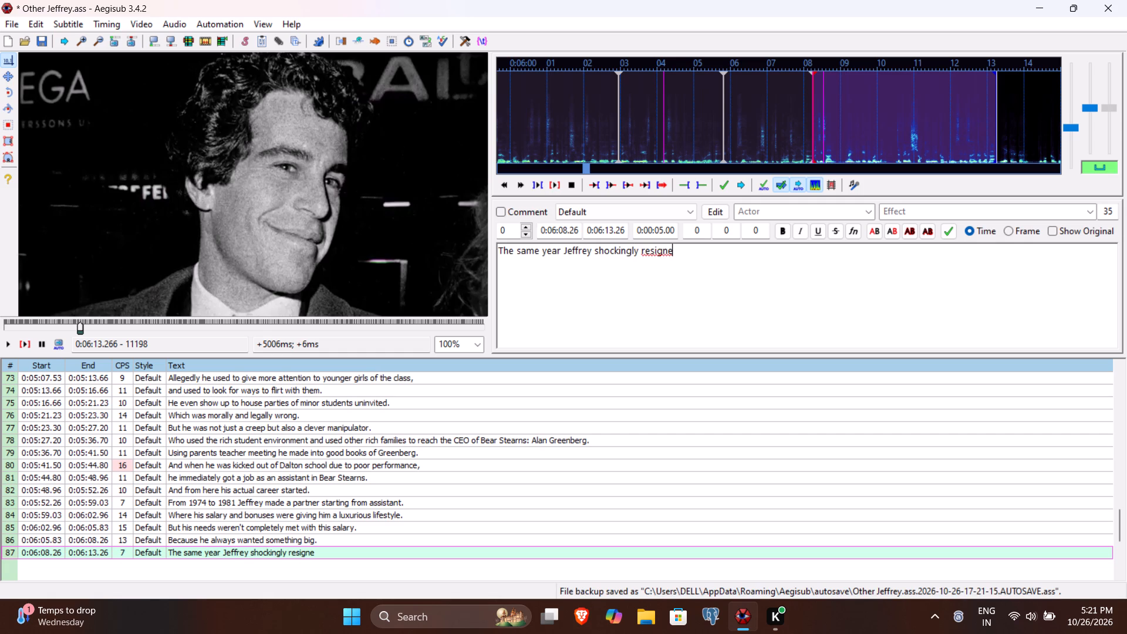
pyautogui.press('space')
pyautogui.press('BackSpace')
pyautogui.write('d fr')
pyautogui.write('om the company.')
pyautogui.press('Return')
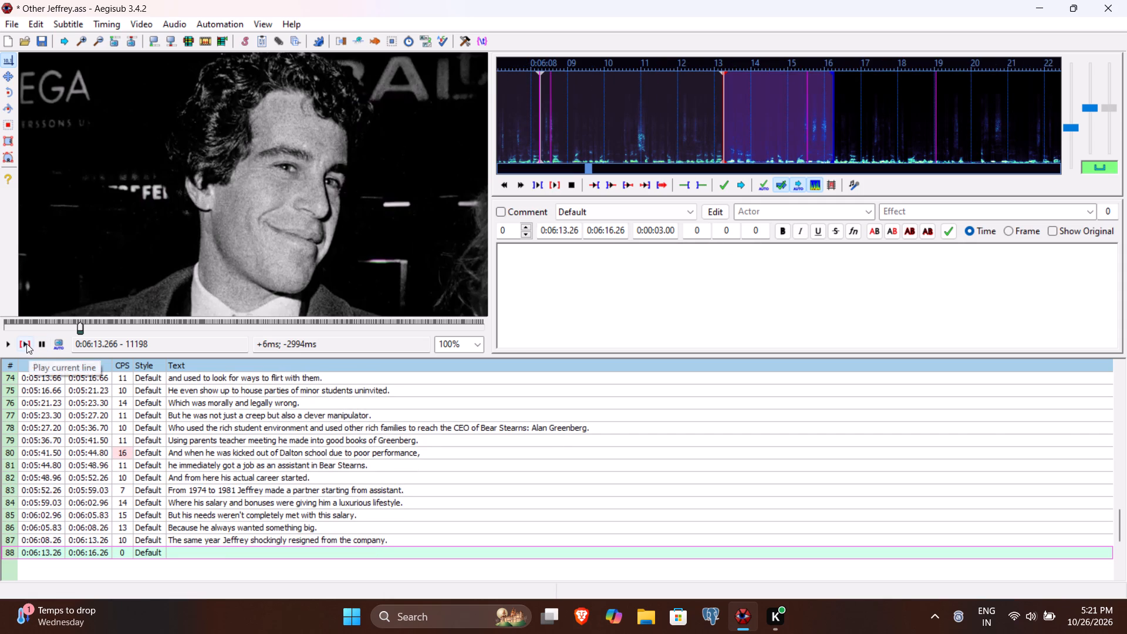
# Play the video through the next spoken phrase and set line 88's end time to 0:06:16.96.
pyautogui.click(26, 343)
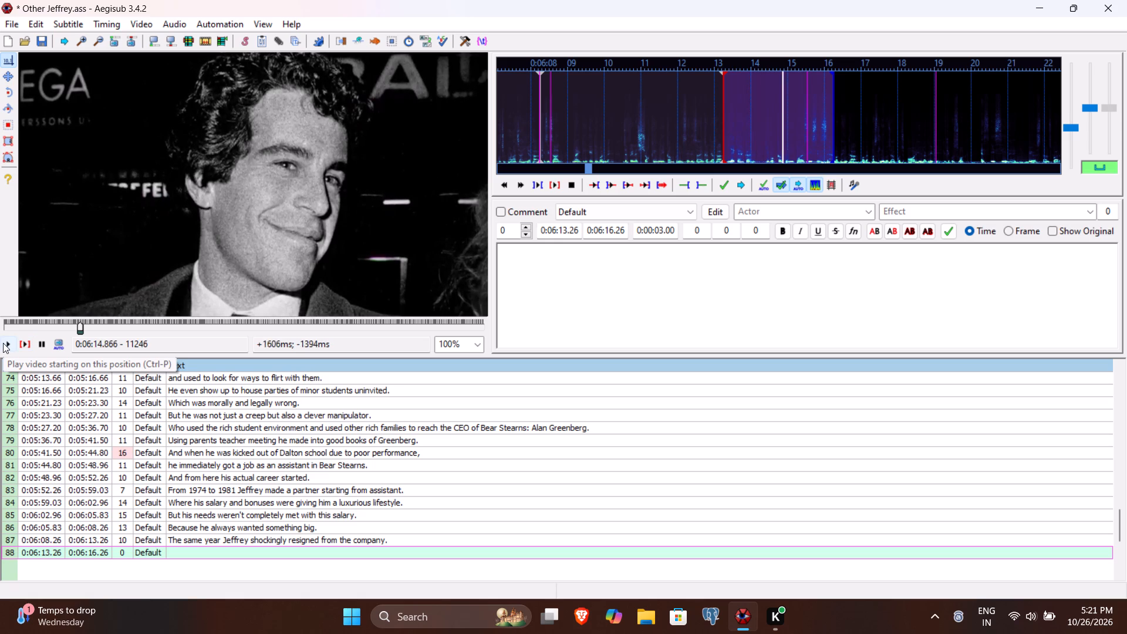
pyautogui.click(3, 343)
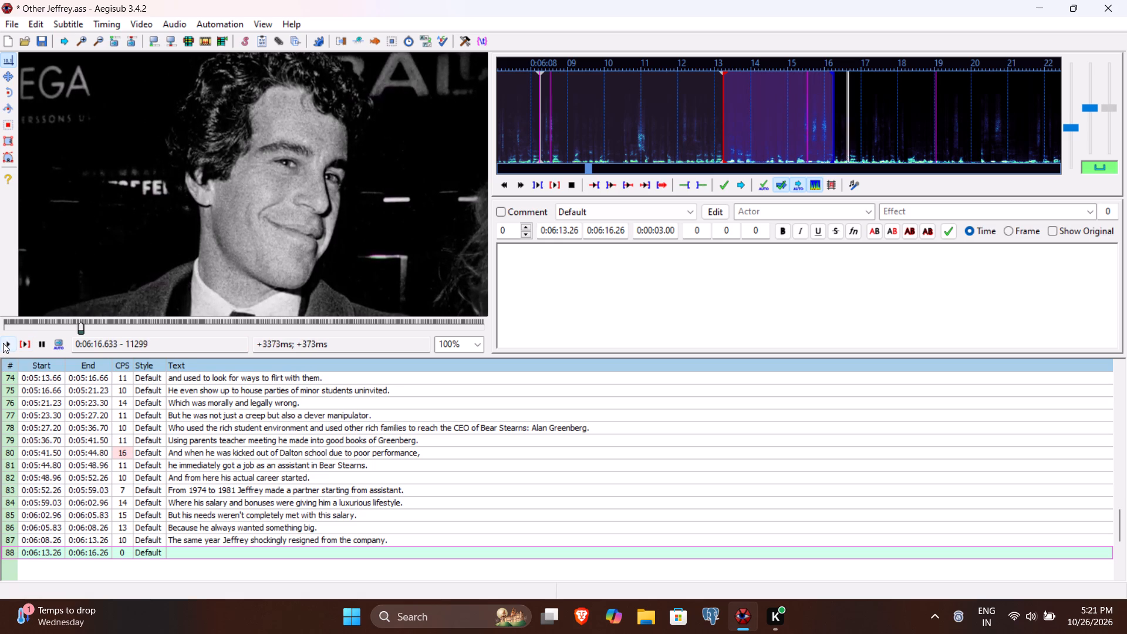
pyautogui.click(3, 343)
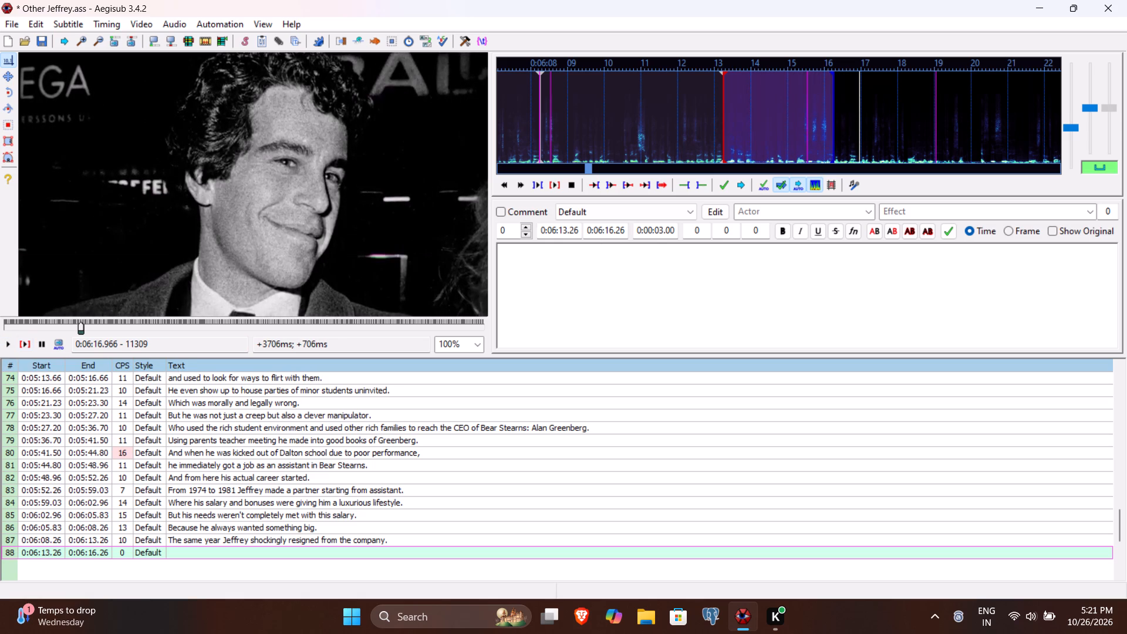
pyautogui.click(616, 231)
pyautogui.write('96')
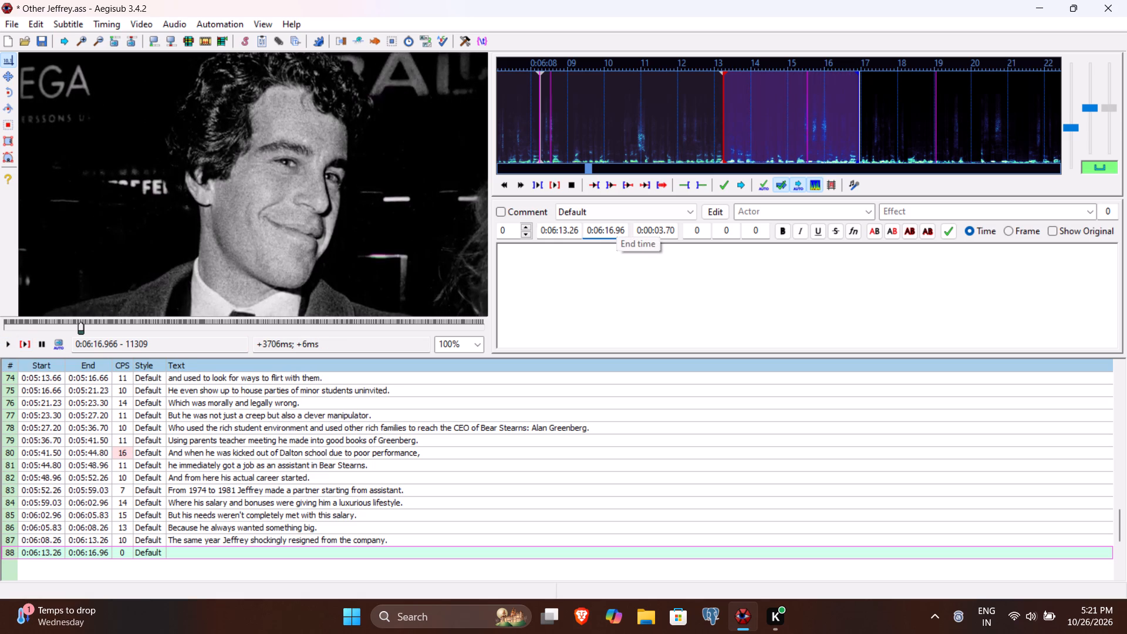
# Enter "Saying he was not aligned with the company policies." as line 88's text and commit it.
pyautogui.click(581, 276)
pyautogui.write('Saying he was not aligned with the')
pyautogui.press('space')
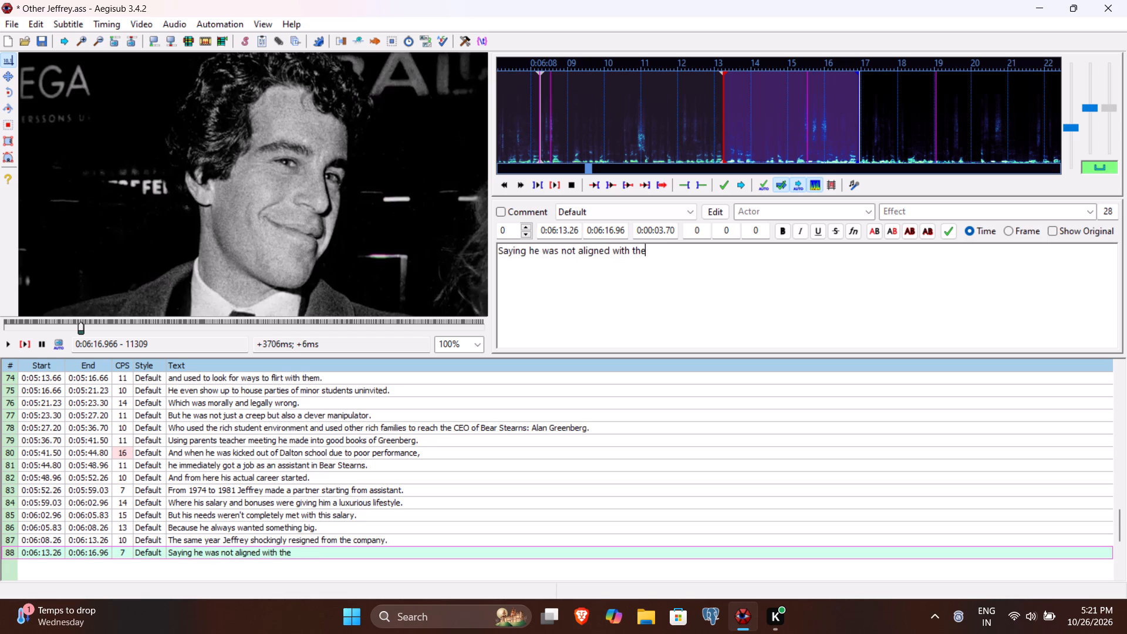
pyautogui.write('company policies.')
pyautogui.press('Return')
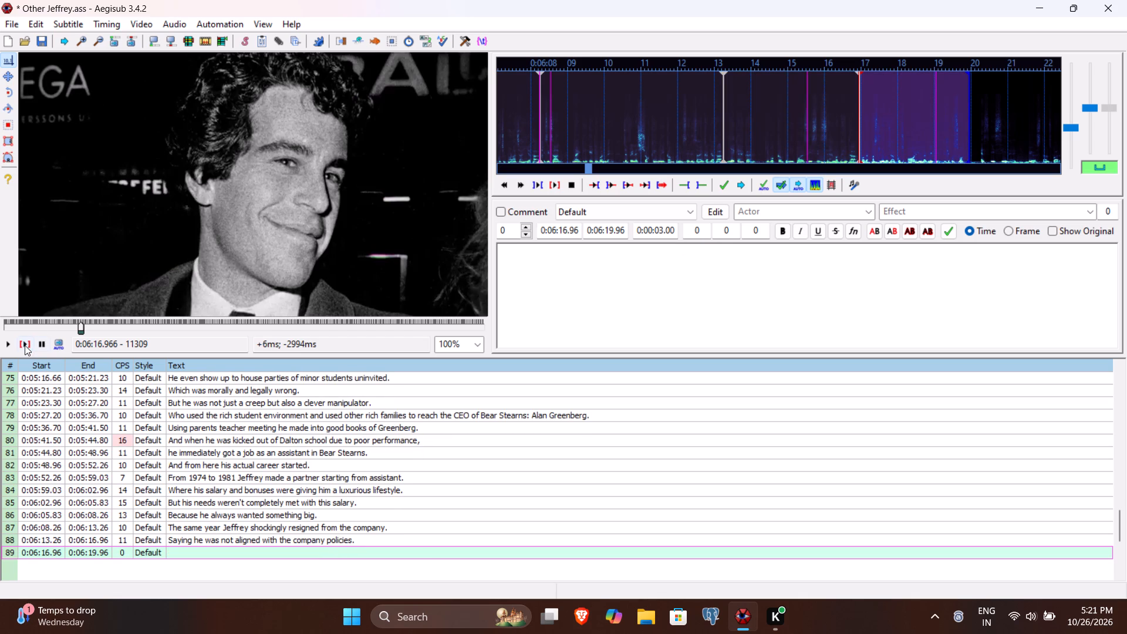
# Play the video through the next spoken phrase and set line 89's end time to 0:06:19.26.
pyautogui.click(25, 345)
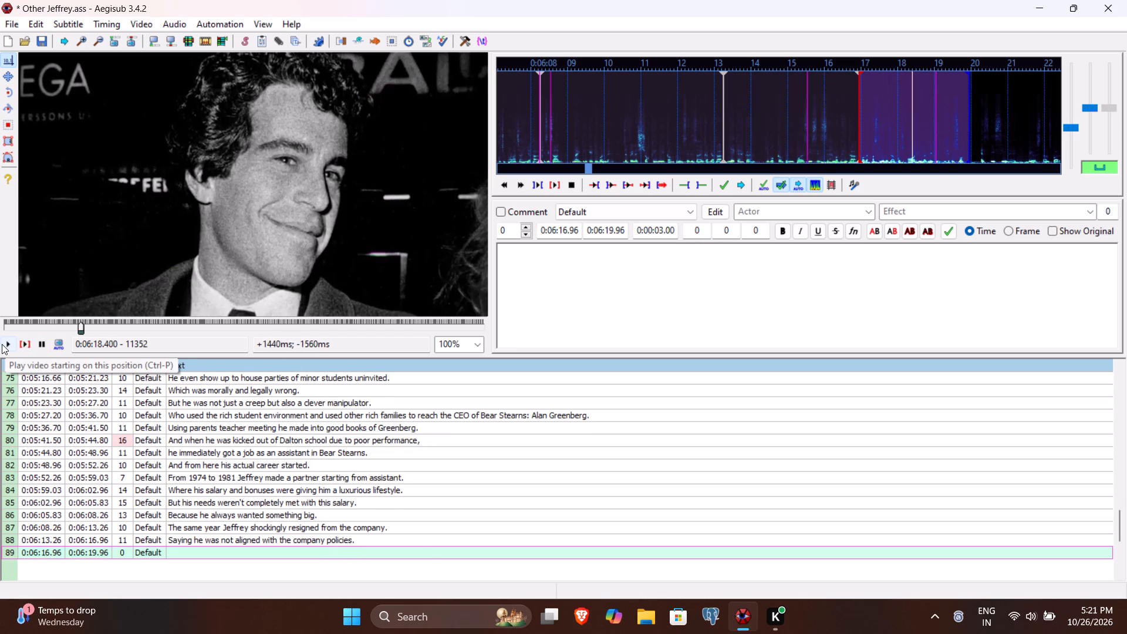
pyautogui.click(2, 344)
pyautogui.click(2, 344)
pyautogui.click(2, 344)
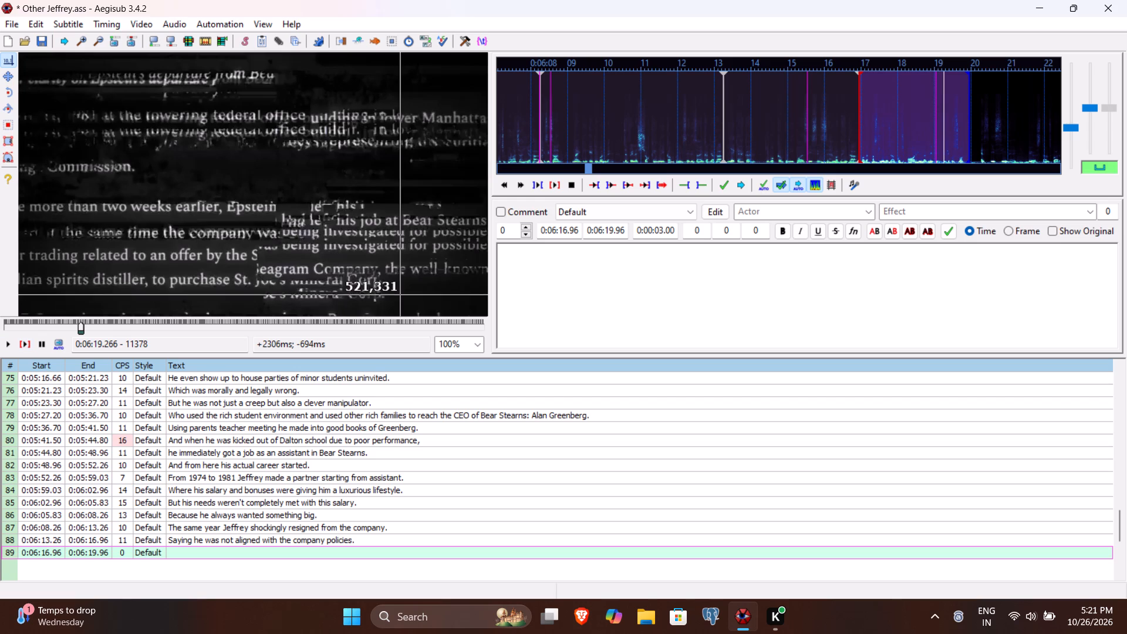
pyautogui.click(613, 231)
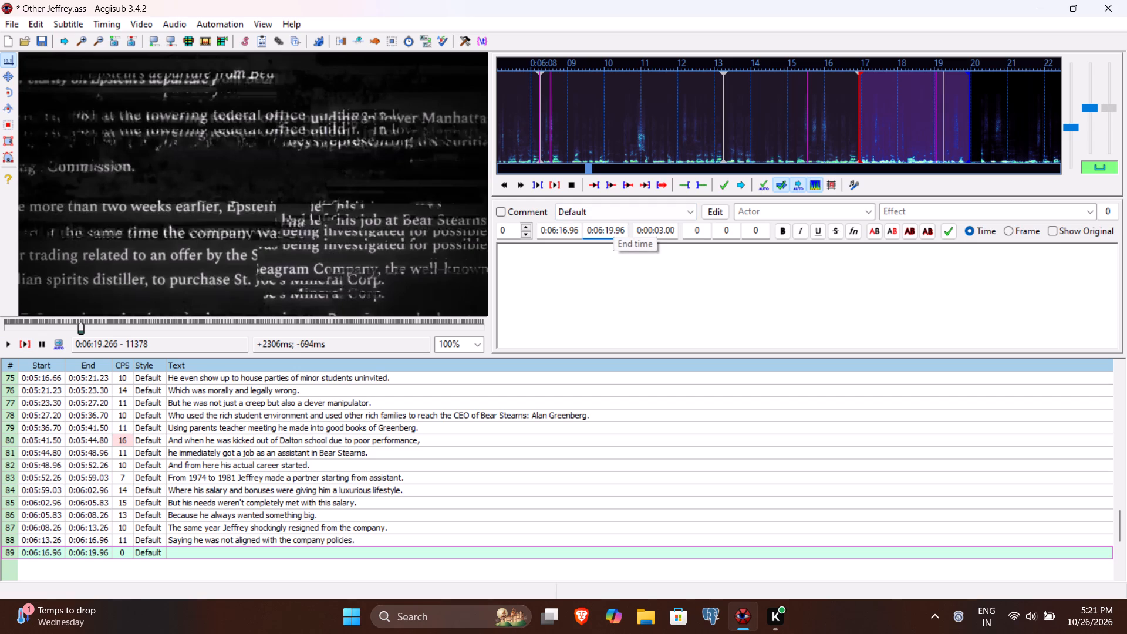
pyautogui.write('26')
# Enter "But the real reason felt something else." as line 89's text and commit it.
pyautogui.click(570, 289)
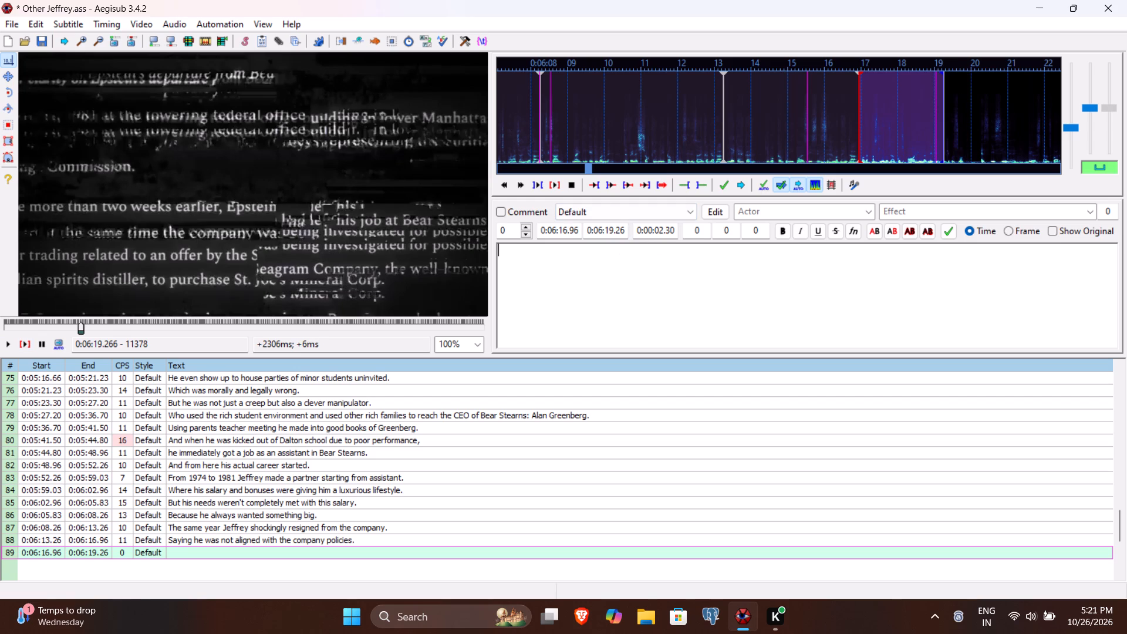
pyautogui.write('But the real s')
pyautogui.press('BackSpace')
pyautogui.write('reason felt')
pyautogui.press('space')
pyautogui.write('something else')
pyautogui.press('.')
pyautogui.press('Return')
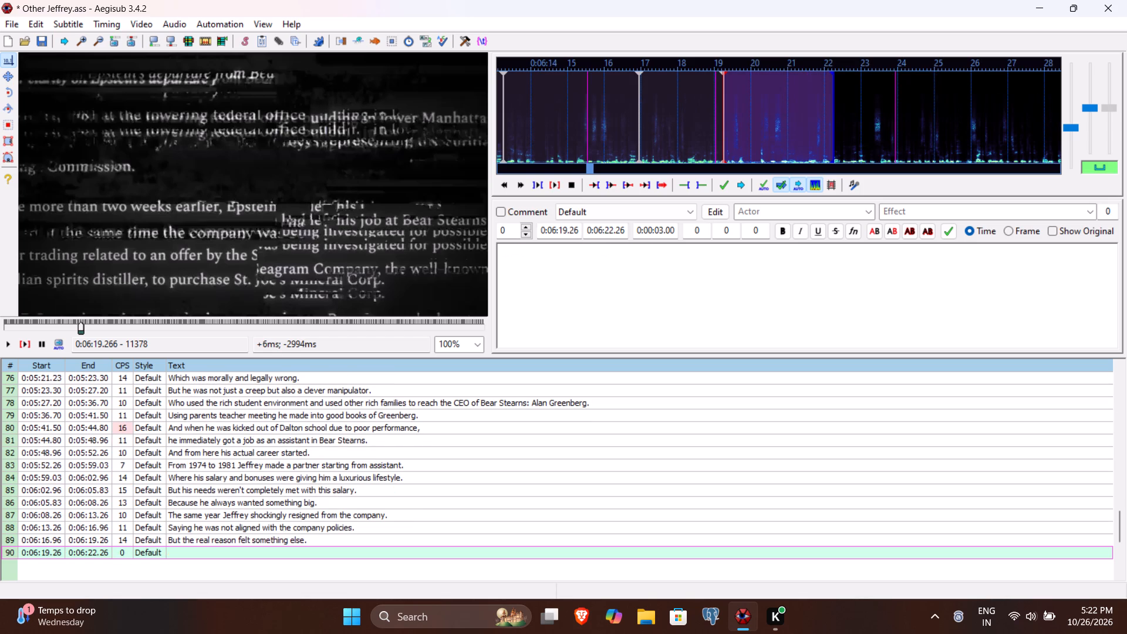
# Play the video through the next spoken phrase and set line 90's end time to 0:06:25.86.
pyautogui.click(29, 339)
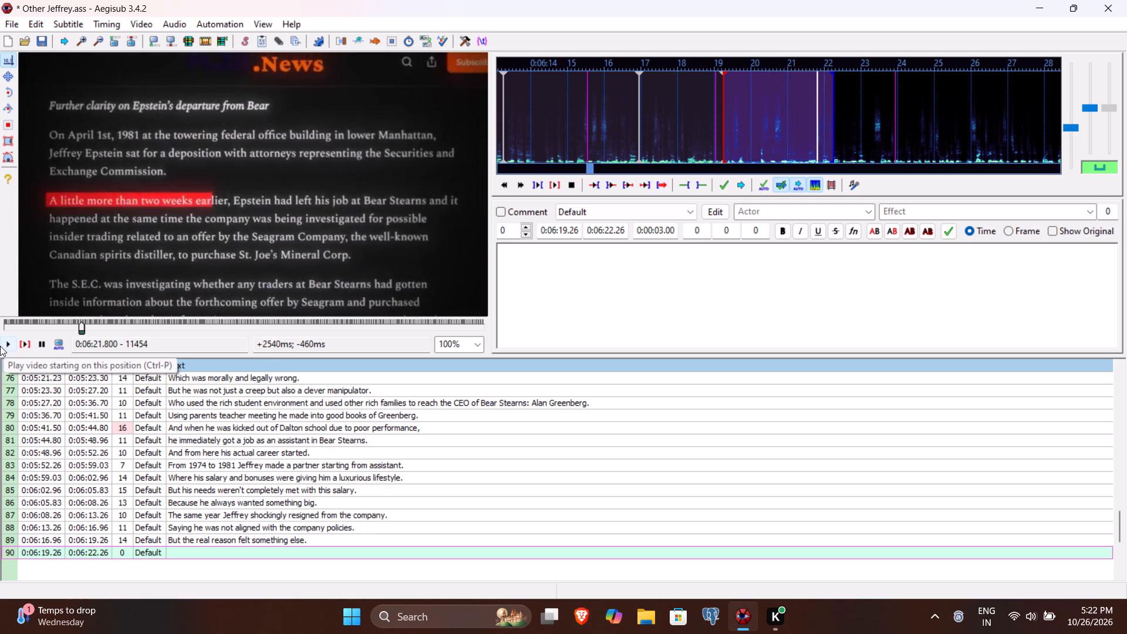
pyautogui.click(0, 346)
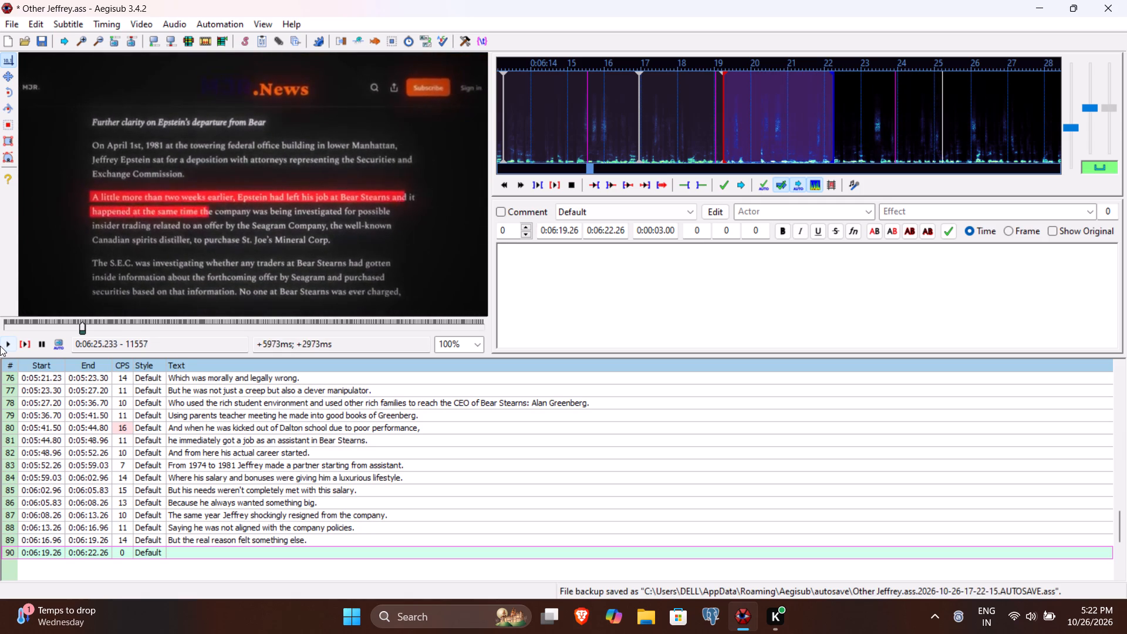
pyautogui.click(0, 346)
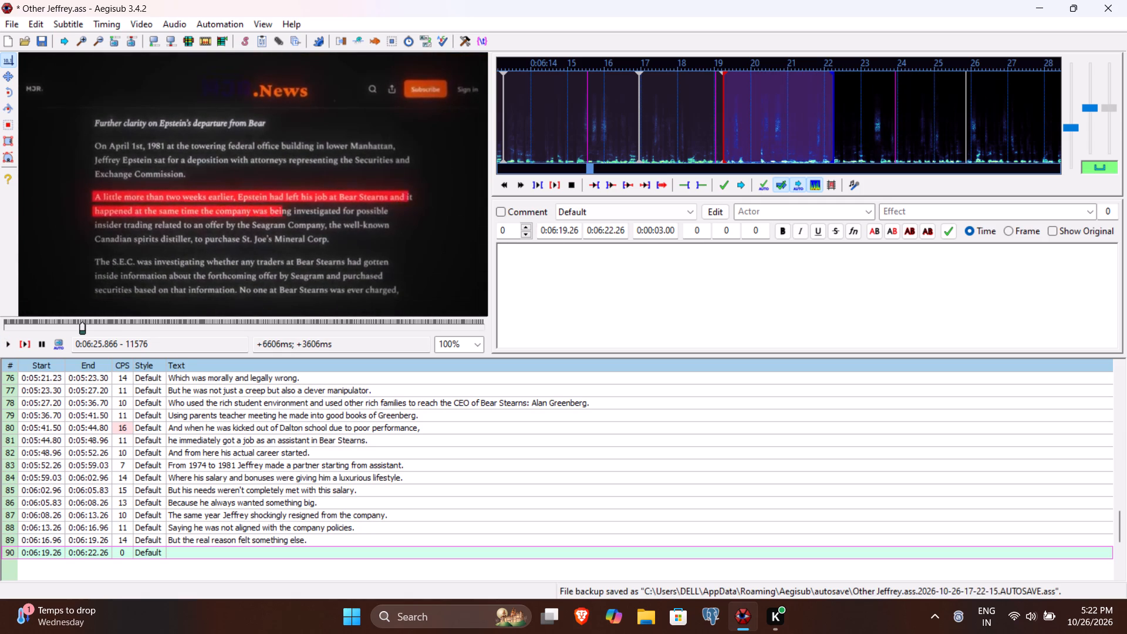
pyautogui.click(608, 230)
pyautogui.press('5')
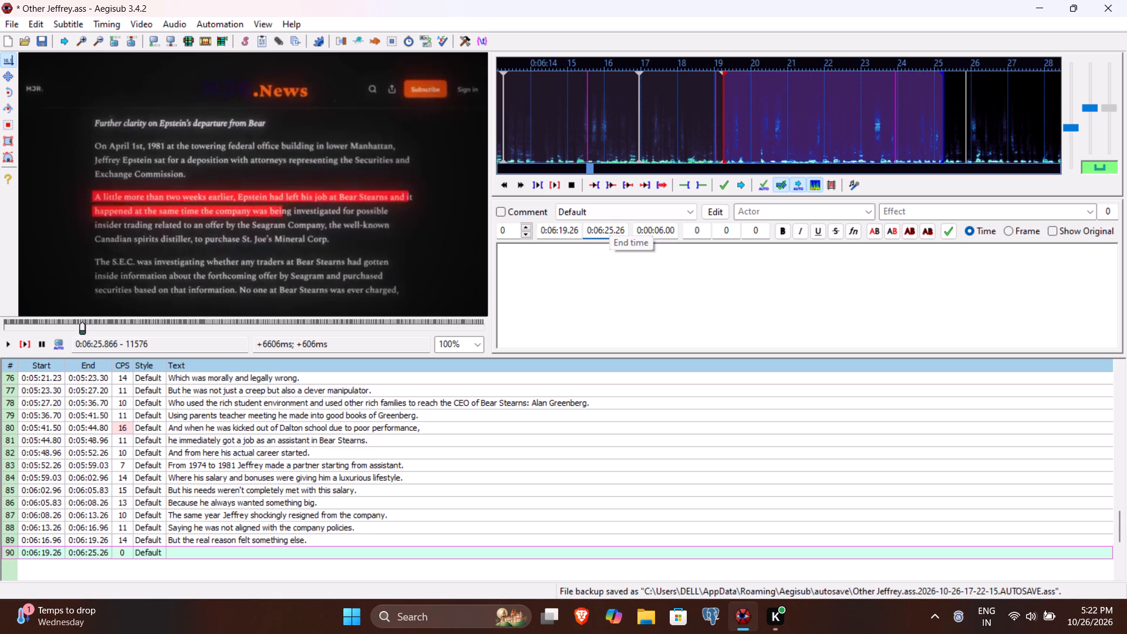
pyautogui.press('8')
# Enter "Because SEC started an investigation on Bear Sterns alleging insider trading." as line 90's text and commit it.
pyautogui.click(568, 282)
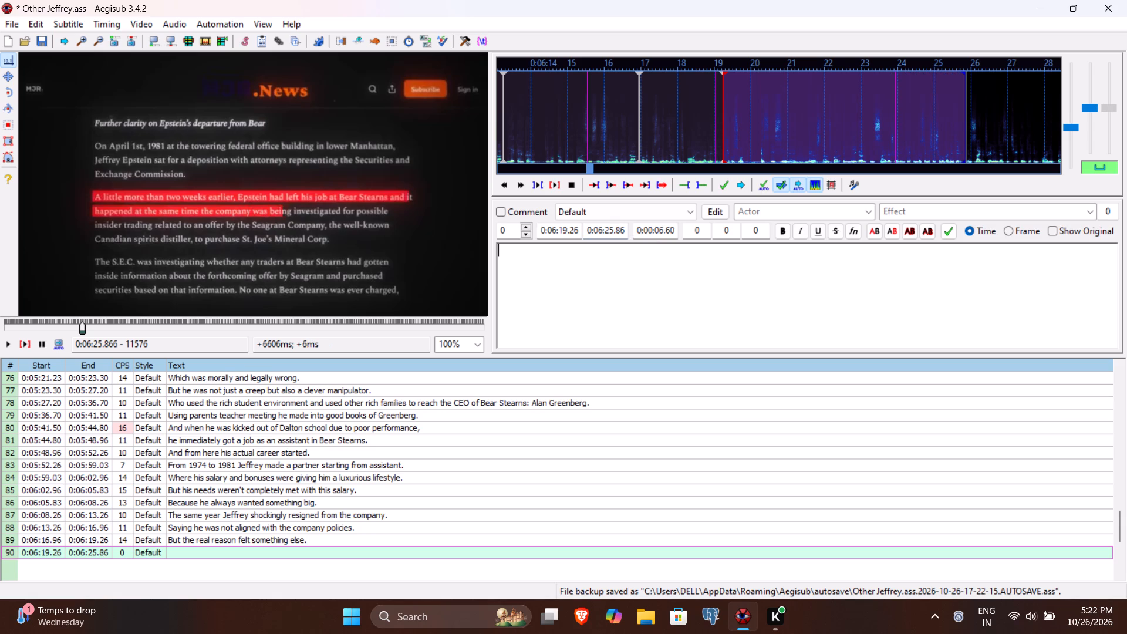
pyautogui.write('Because SEC started an ine')
pyautogui.press('BackSpace')
pyautogui.write('vestia')
pyautogui.press('BackSpace')
pyautogui.write('gation on Bear Steran')
pyautogui.press('BackSpace')
pyautogui.press('BackSpace')
pyautogui.press('n')
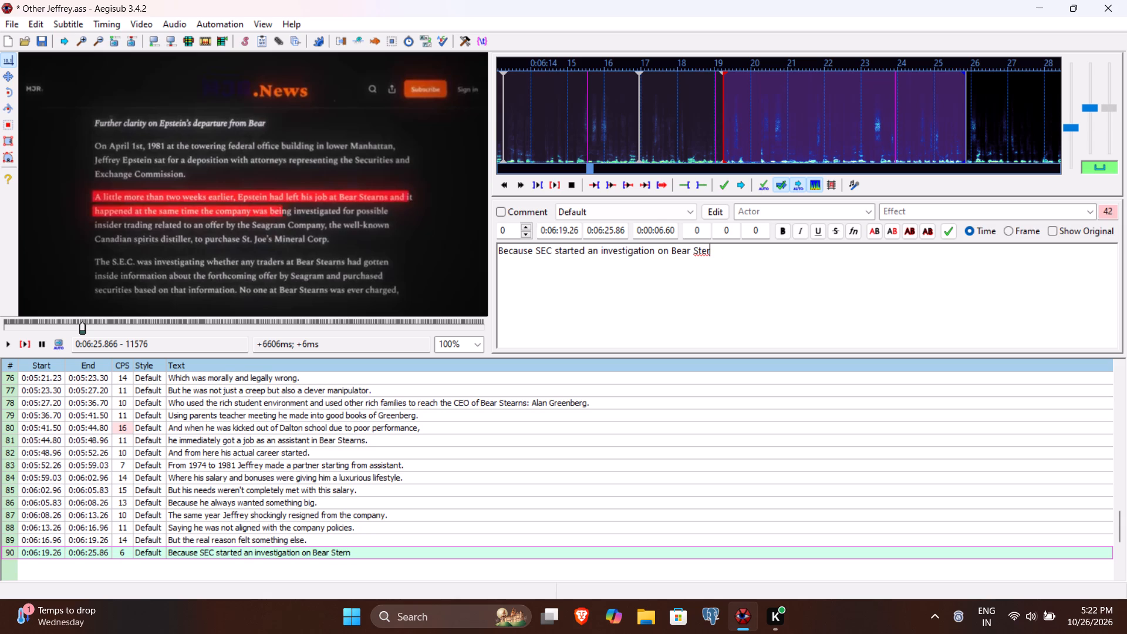
pyautogui.write('s alleging')
pyautogui.press('space')
pyautogui.write('insider trading.')
pyautogui.press('Return')
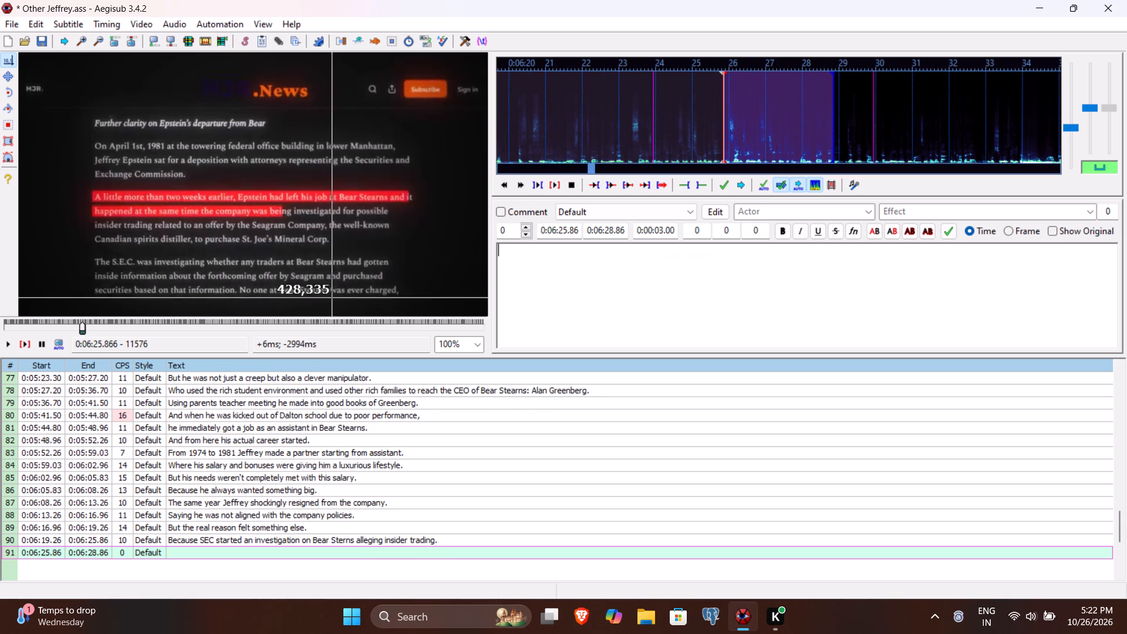
# Play the video through the next spoken phrase and set line 91's end time to 0:06:31.96.
pyautogui.click(12, 346)
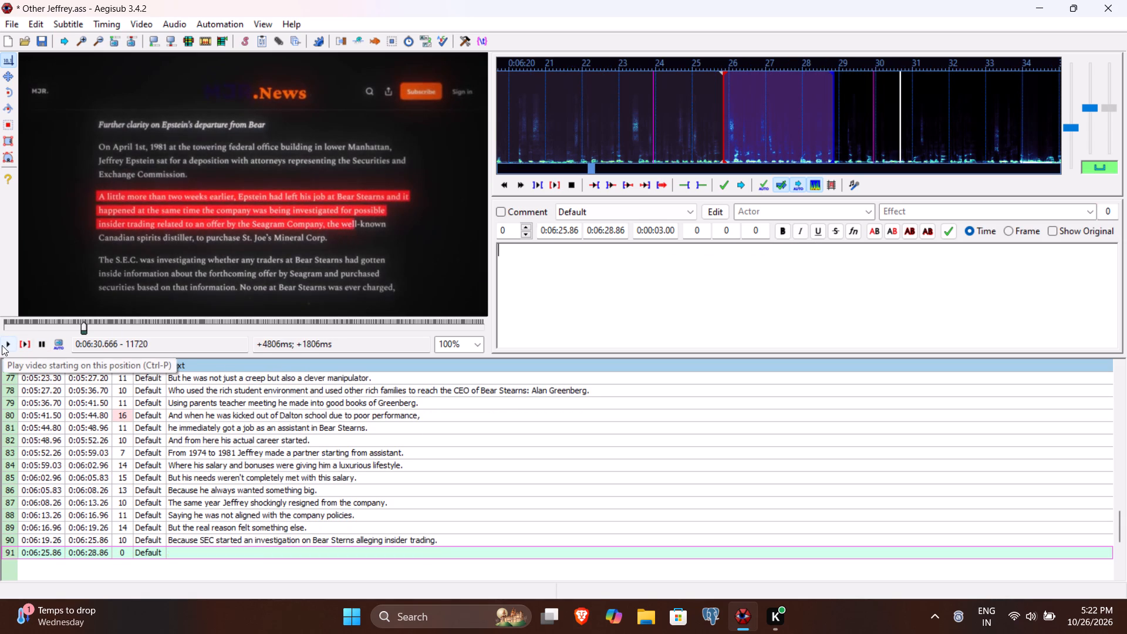
pyautogui.click(2, 345)
pyautogui.click(2, 345)
pyautogui.click(2, 345)
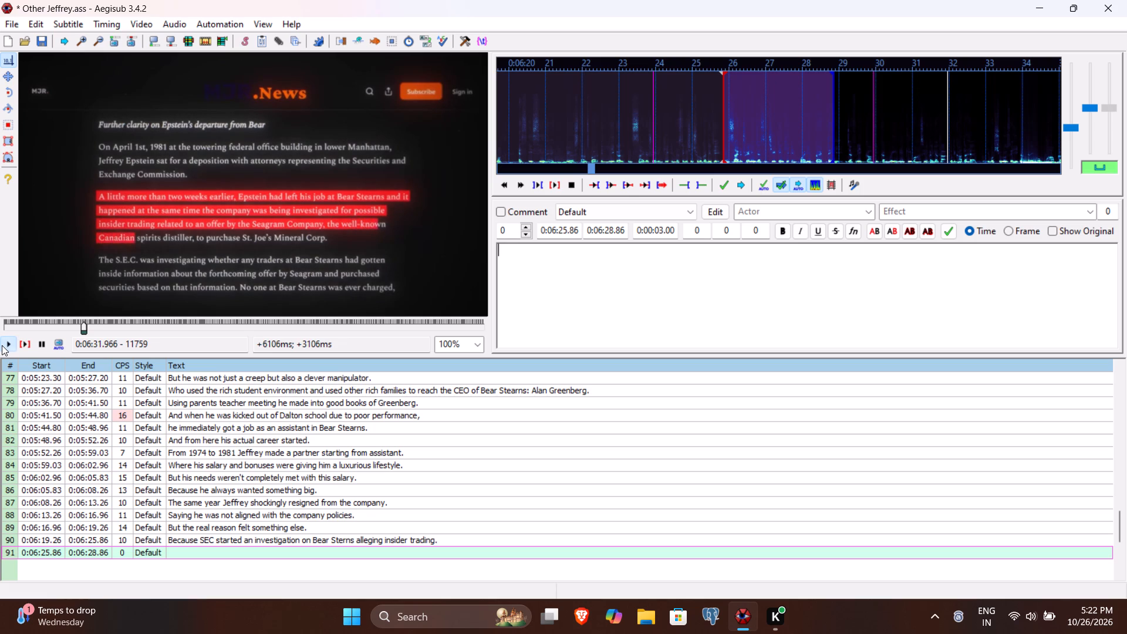
pyautogui.click(606, 234)
pyautogui.write('31')
pyautogui.write('96')
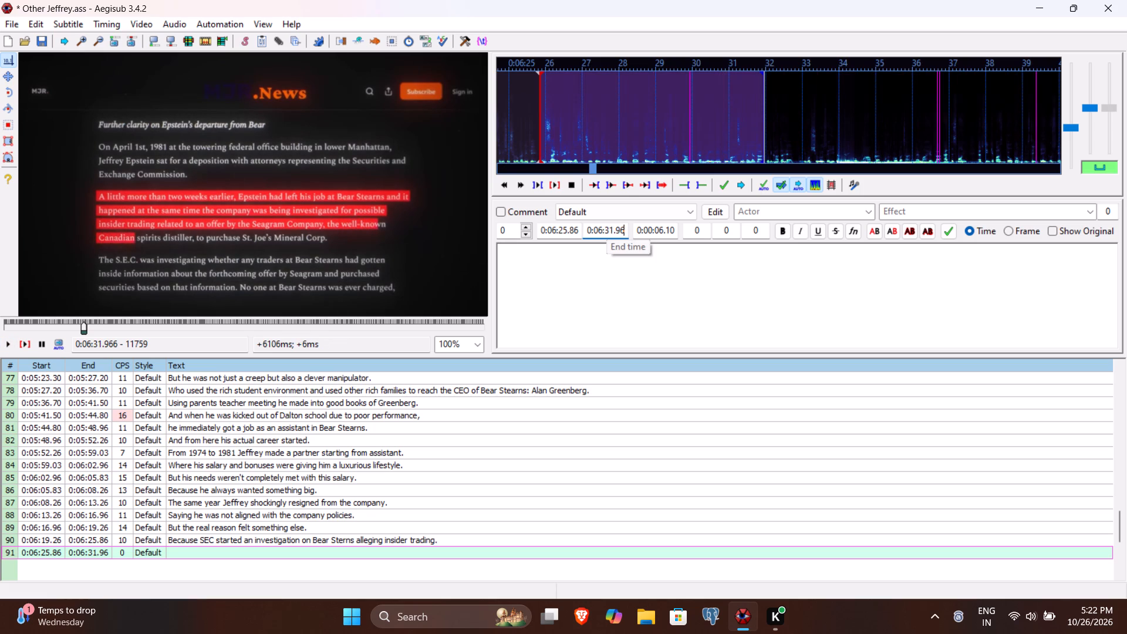
# Enter "After being alleged of insider trading Jeffrey conveniently left the firm." as line 91's text, replaying the line to check the wording.
pyautogui.click(562, 319)
pyautogui.write('After being alleged of')
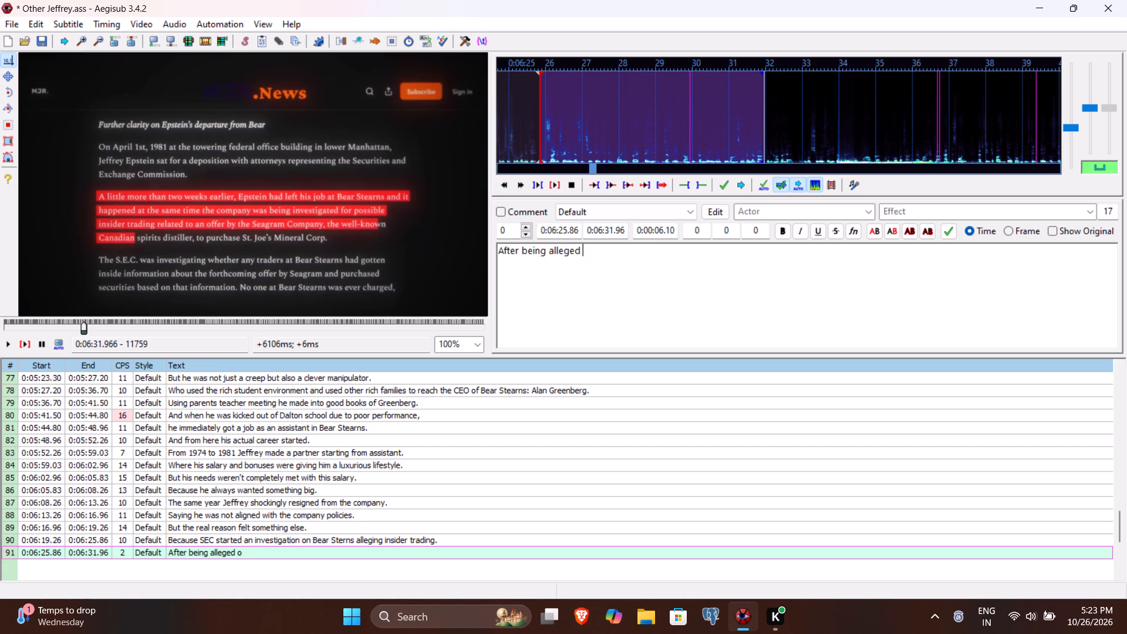
pyautogui.press('space')
pyautogui.write('insider trading')
pyautogui.press('space')
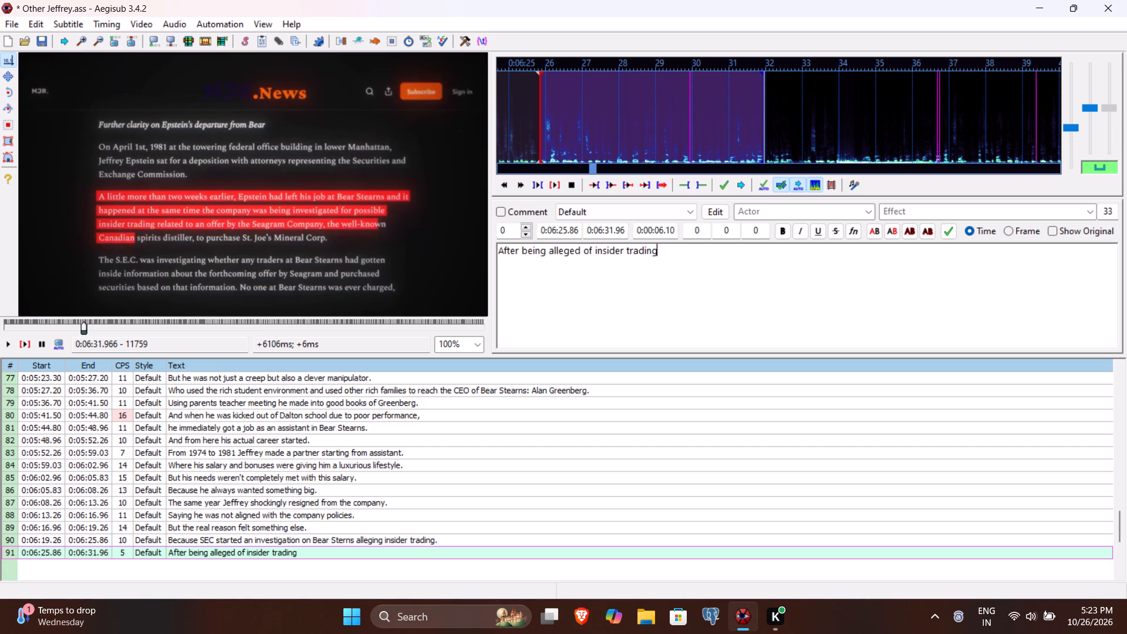
pyautogui.write('Jeffrey convinientyl')
pyautogui.press('BackSpace')
pyautogui.press('BackSpace')
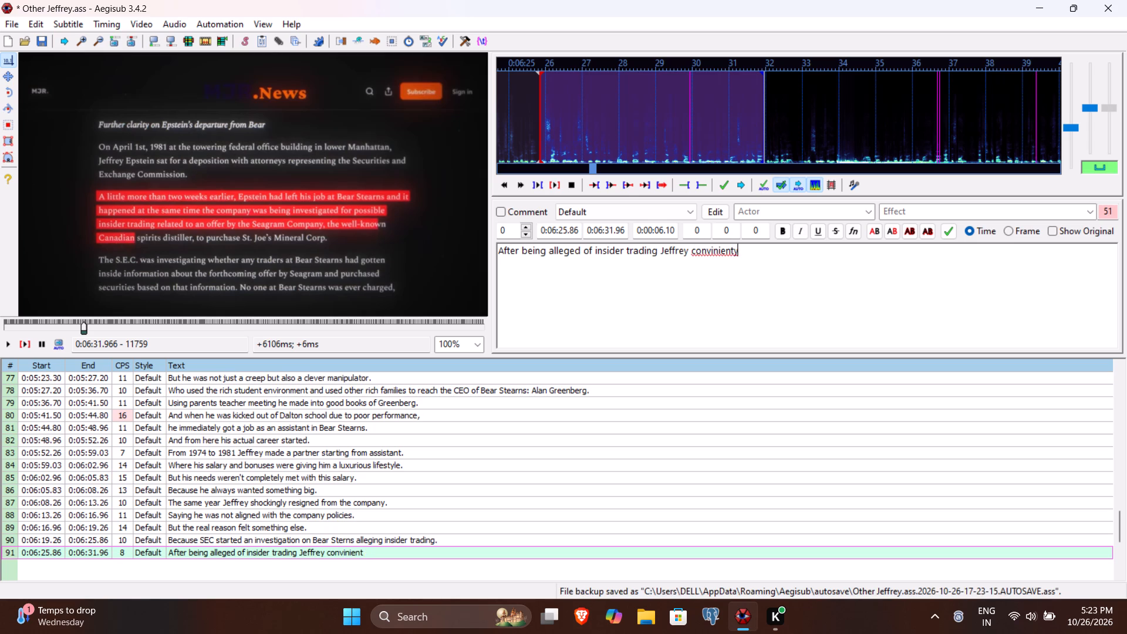
pyautogui.write('ly')
pyautogui.click(716, 254)
pyautogui.press('BackSpace')
pyautogui.press('e')
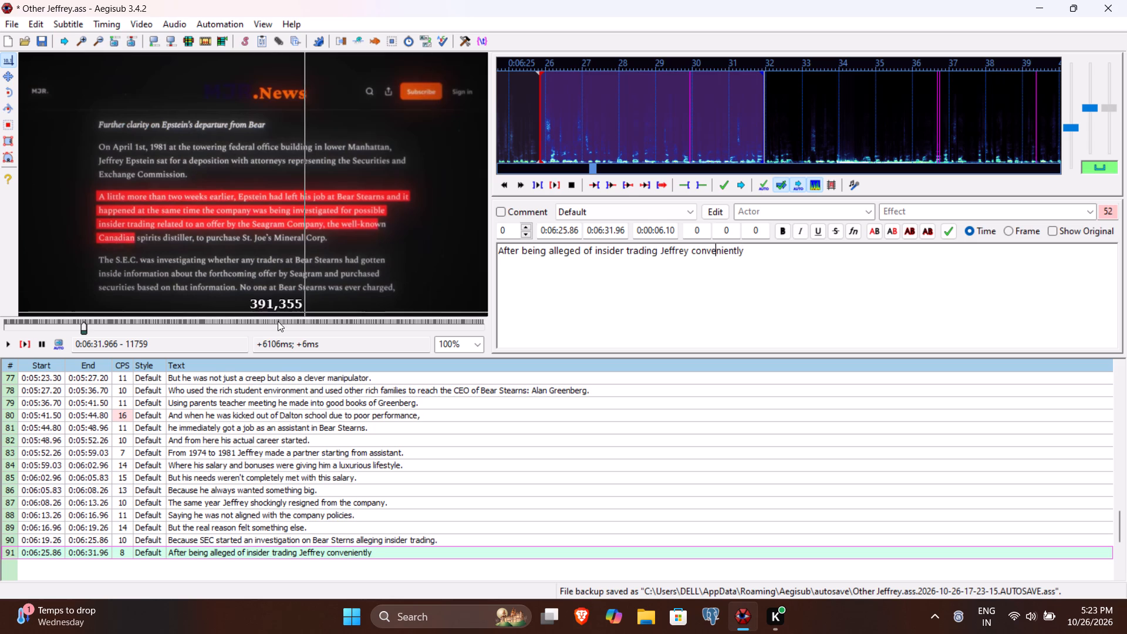
pyautogui.click(22, 346)
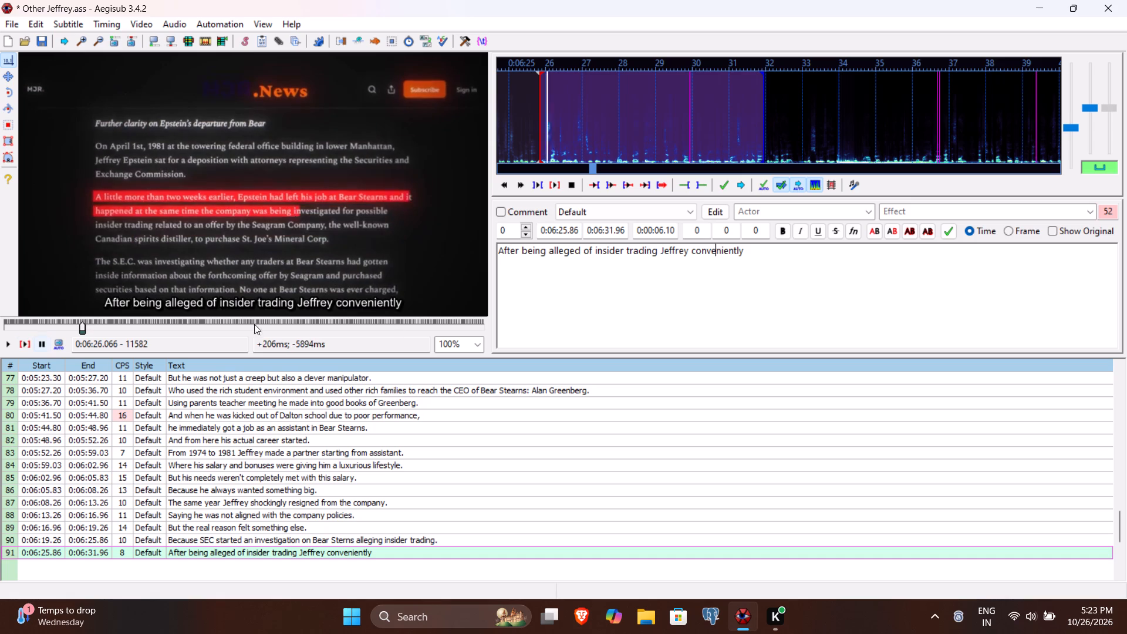
pyautogui.click(775, 297)
pyautogui.press('space')
pyautogui.write('left the firm')
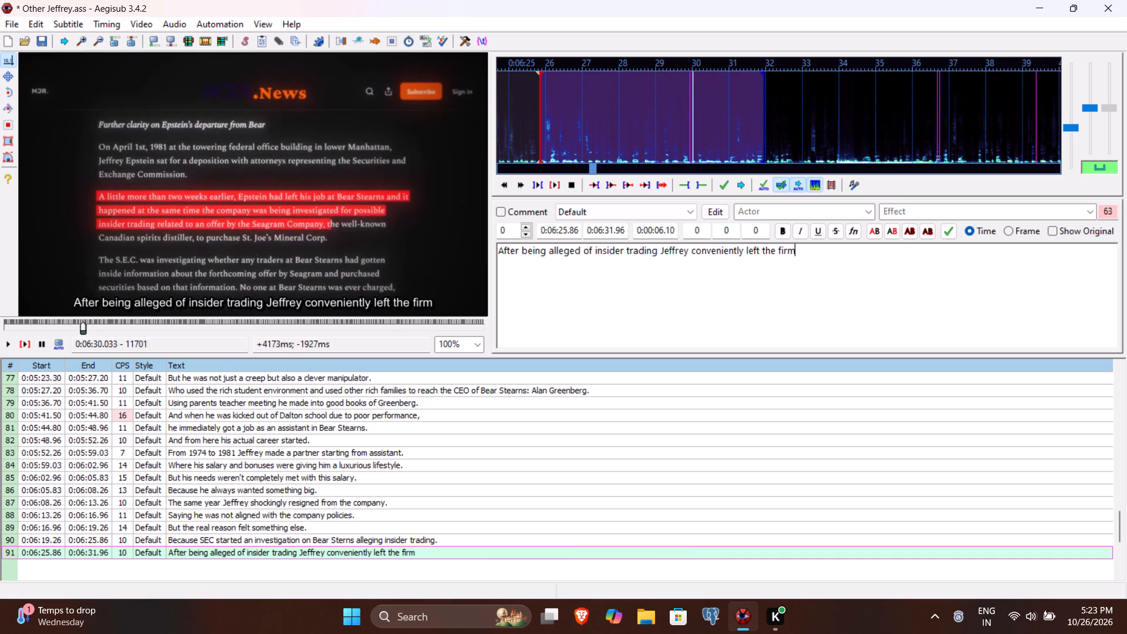
pyautogui.press('.')
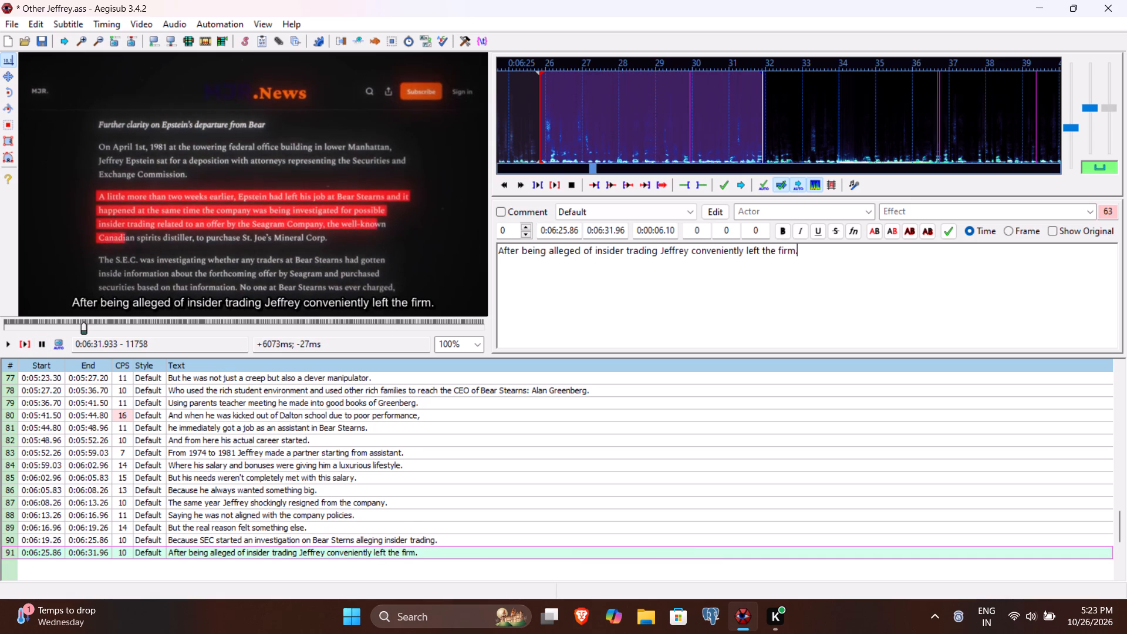
# Commit line 91, play the video through the next spoken phrase and set line 92's end time to 0:06:36.73.
pyautogui.press('Return')
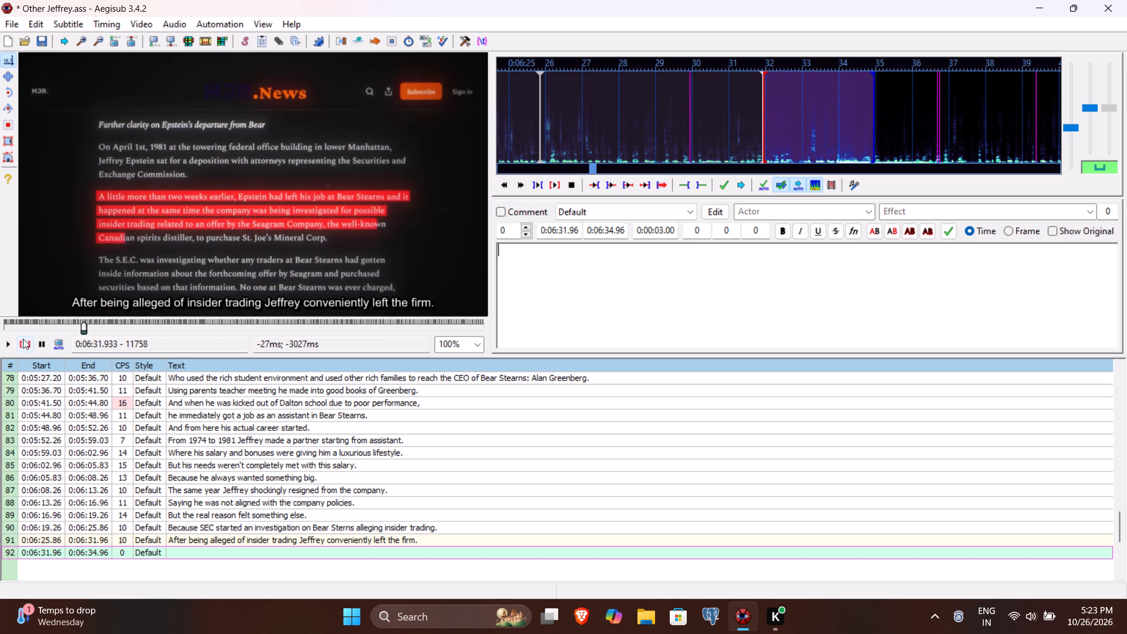
pyautogui.click(24, 340)
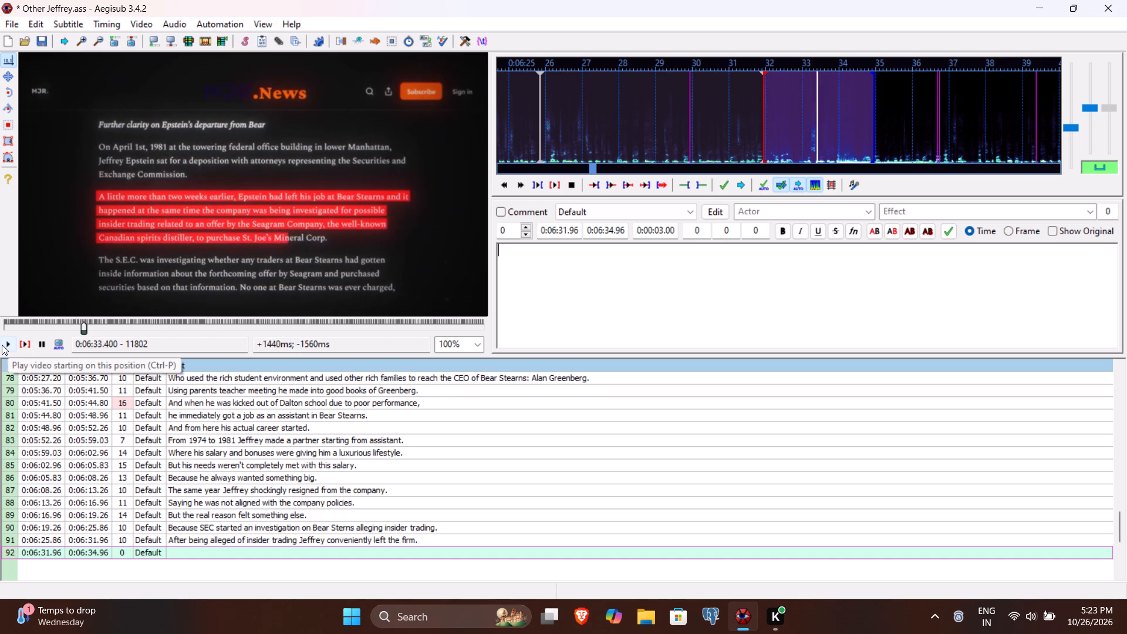
pyautogui.click(4, 345)
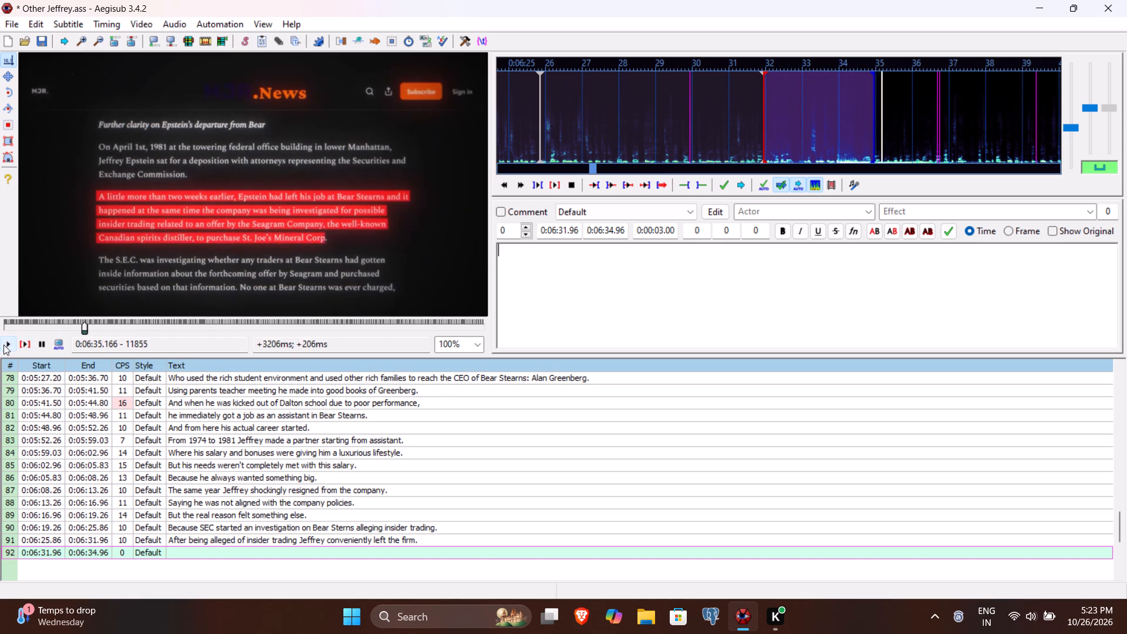
pyautogui.click(4, 345)
pyautogui.click(4, 345)
pyautogui.click(4, 345)
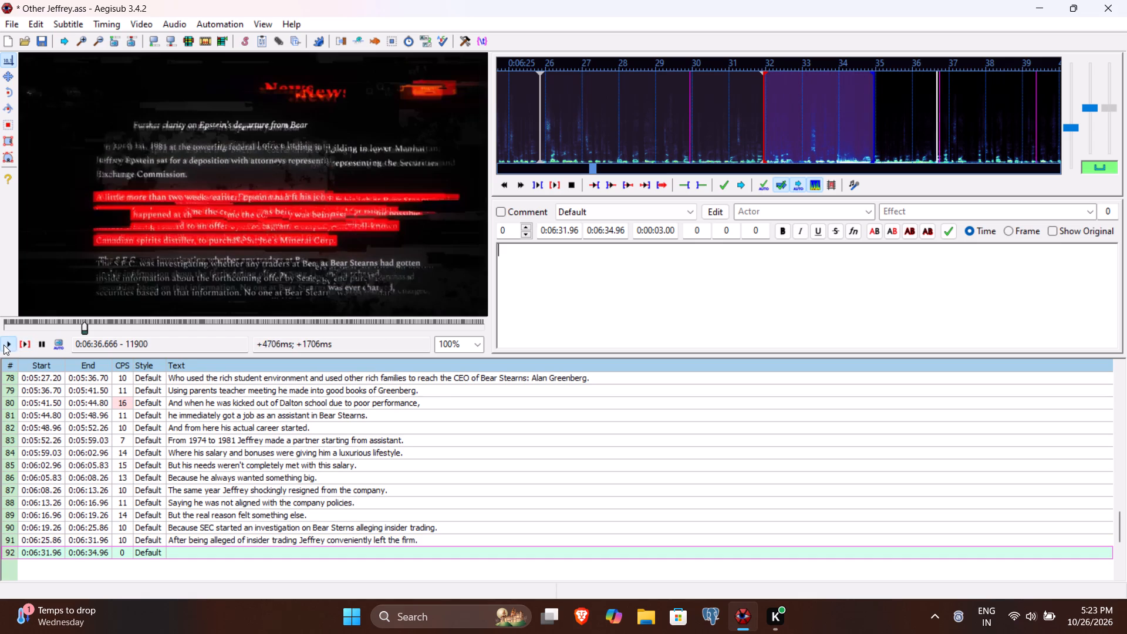
pyautogui.click(606, 230)
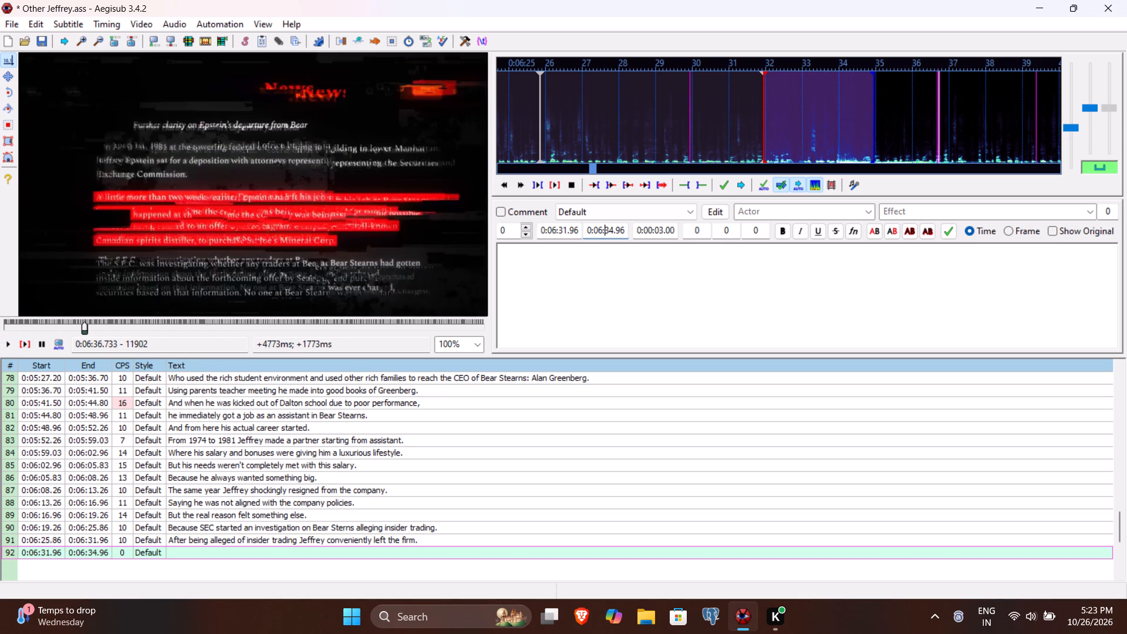
pyautogui.write('36')
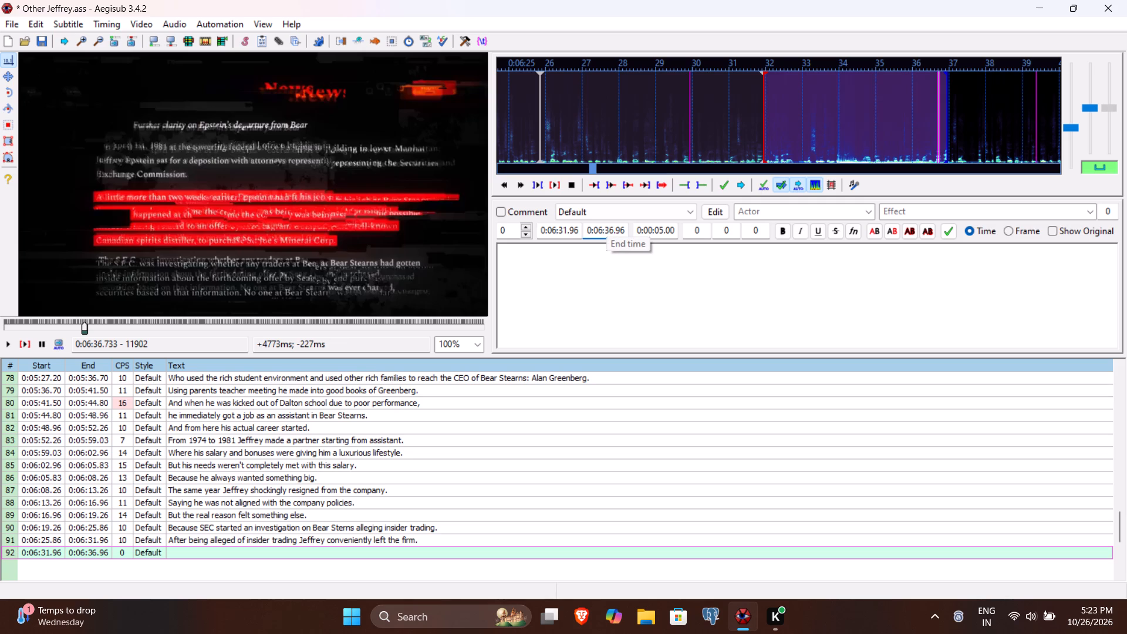
pyautogui.write('73')
# Enter "Which shows he was a master at sensing the danger and saving himself." as line 92's text, replaying it midway, and commit it.
pyautogui.click(583, 255)
pyautogui.write('Which c')
pyautogui.press('BackSpace')
pyautogui.write('shows he was')
pyautogui.press('space')
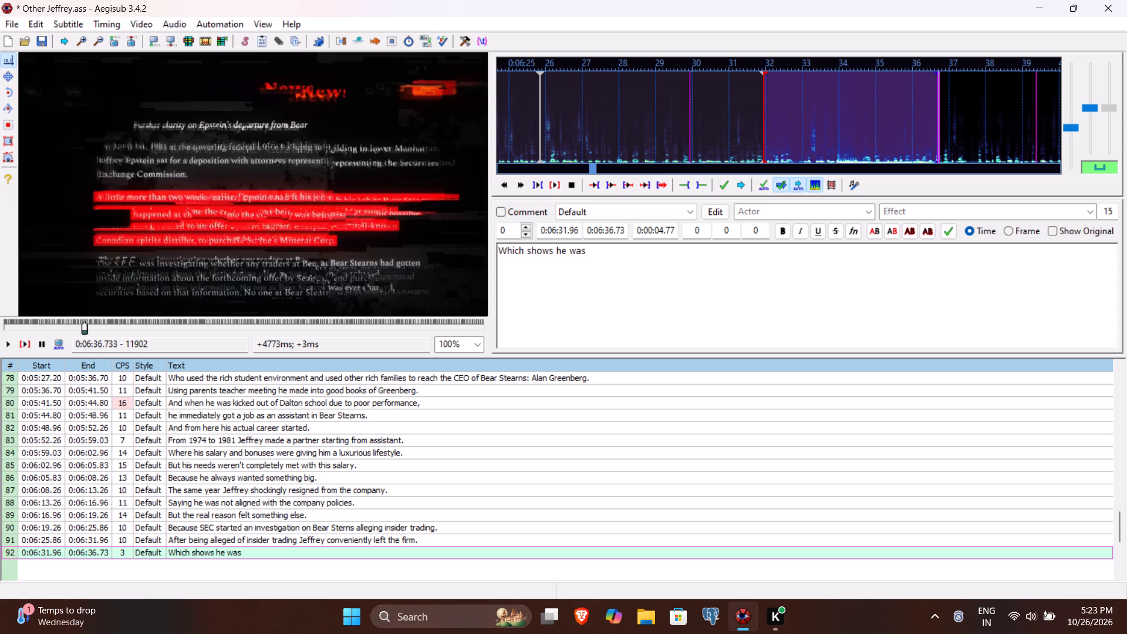
pyautogui.write('ms')
pyautogui.press('BackSpace')
pyautogui.press('BackSpace')
pyautogui.write('a master at')
pyautogui.press('space')
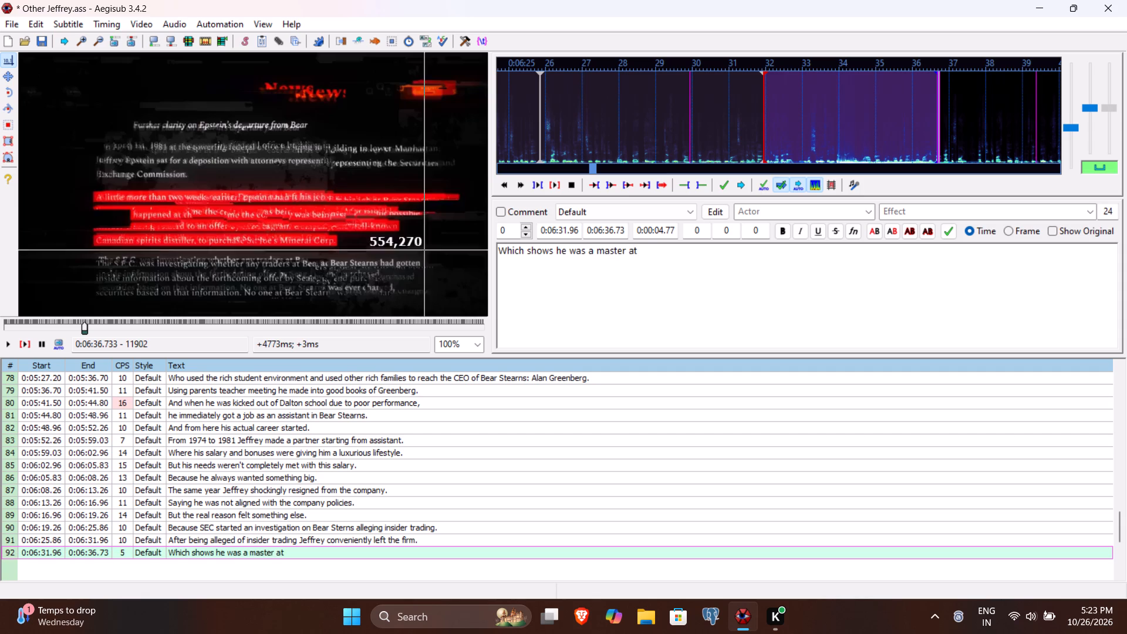
pyautogui.click(22, 342)
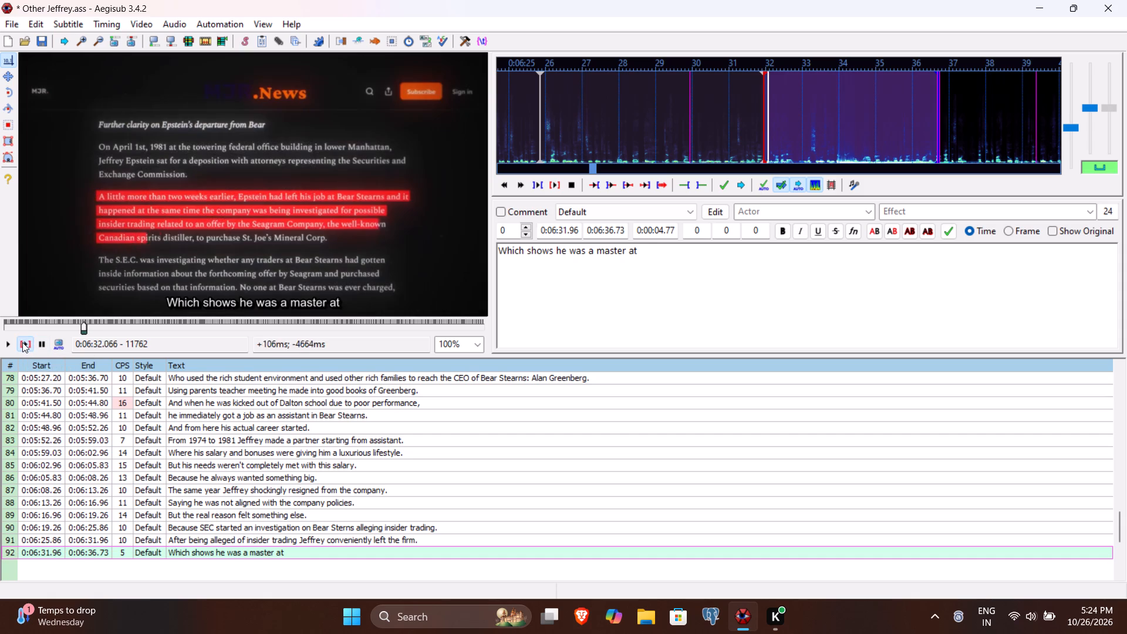
pyautogui.write('sensing the danger and')
pyautogui.press('space')
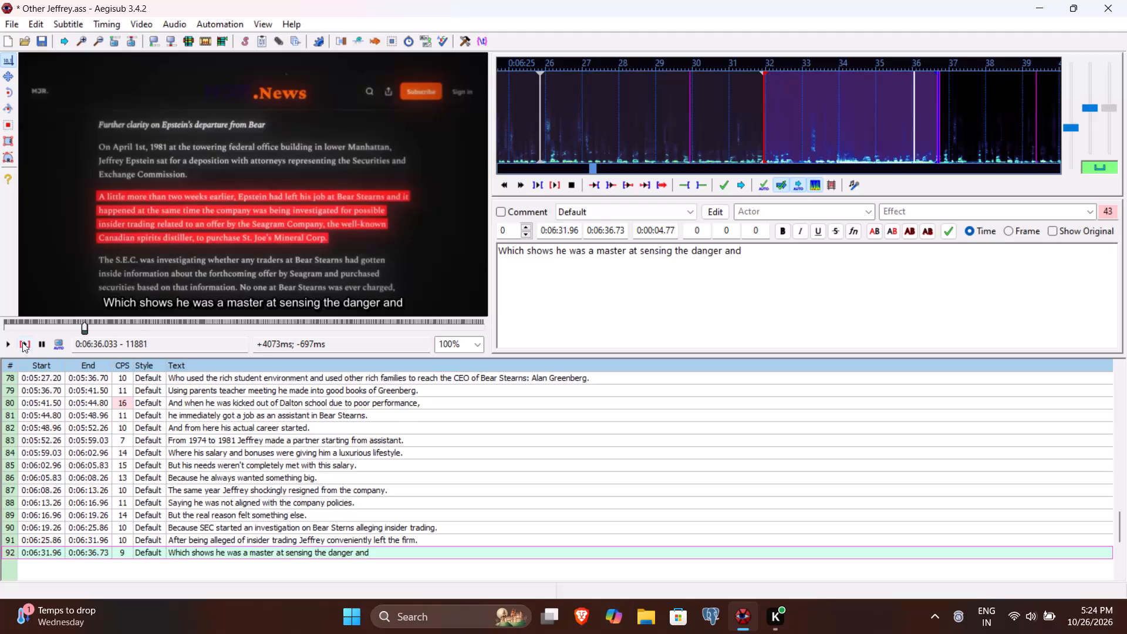
pyautogui.write('saving himself.')
pyautogui.press('Return')
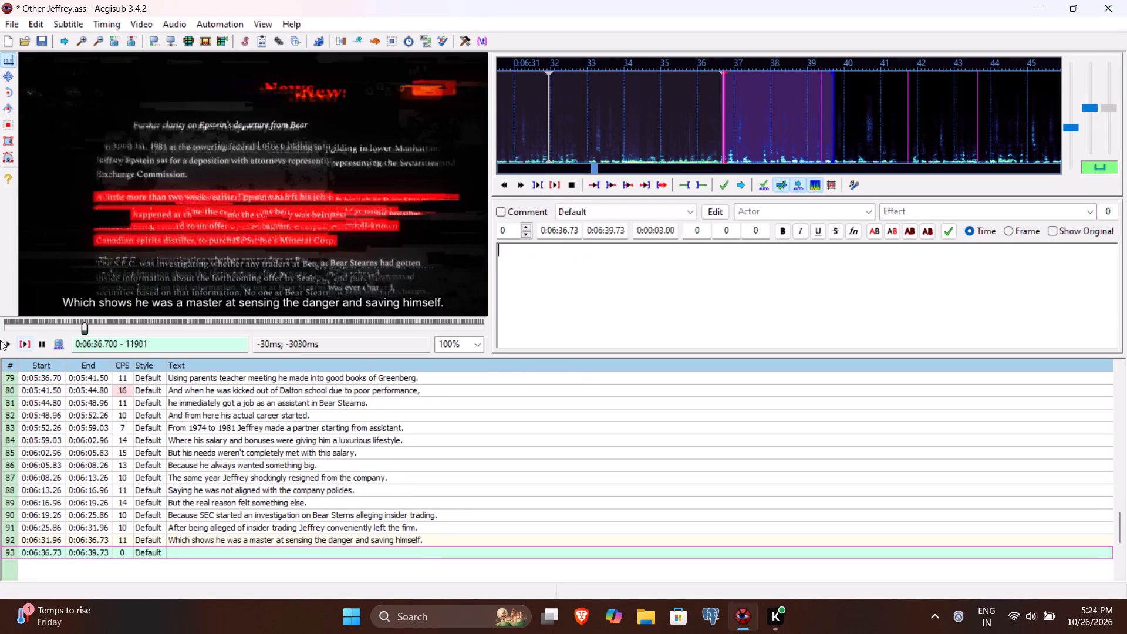
# Play line 93's time range and set its end time to 0:06:39.46.
pyautogui.click(29, 343)
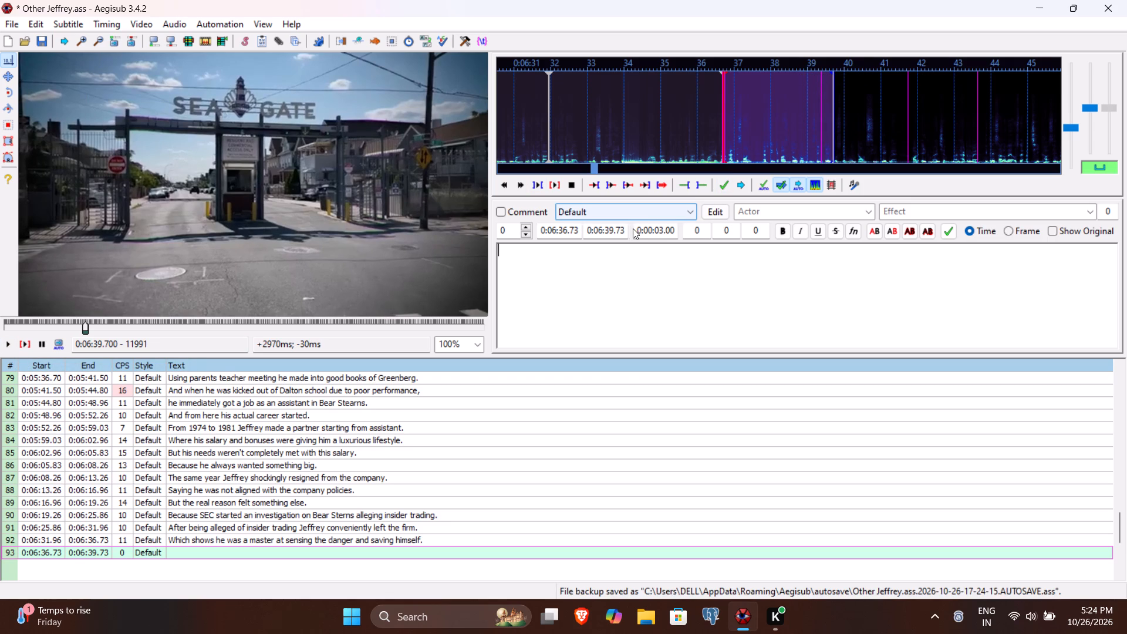
pyautogui.click(618, 230)
pyautogui.press('BackSpace')
pyautogui.write('46')
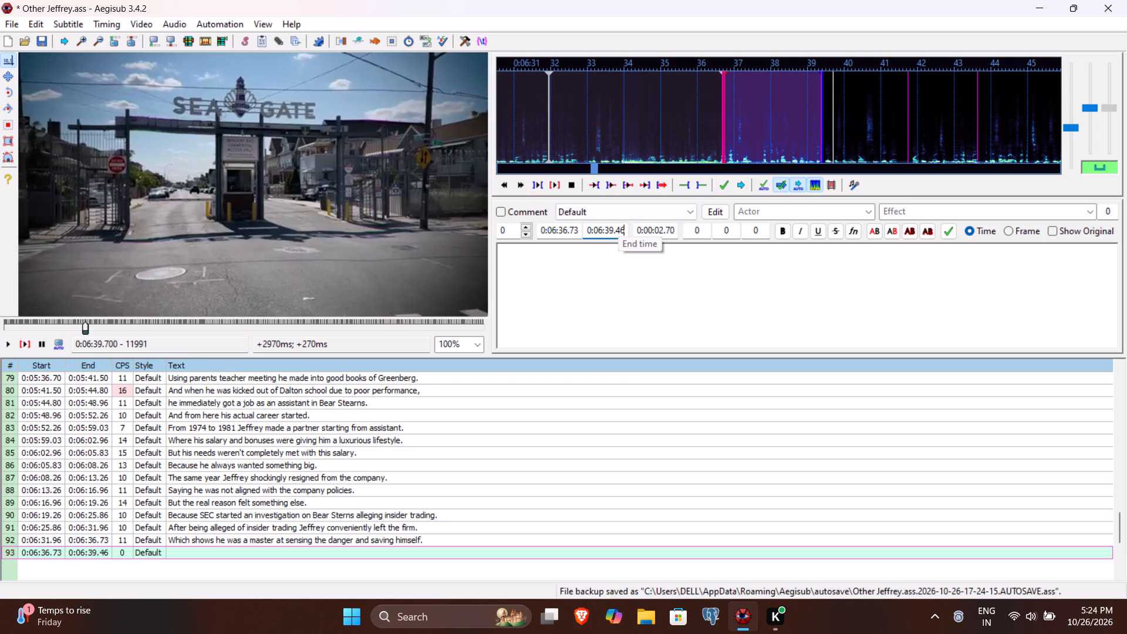
# Enter "At this point Jeffrey had two properties." as line 93's text and commit it.
pyautogui.click(587, 271)
pyautogui.hotkey('shift', 'a')
pyautogui.write('t ths')
pyautogui.press('BackSpace')
pyautogui.write('is point')
pyautogui.press('space')
pyautogui.write('Jeffrey had two proper')
pyautogui.write('ties.')
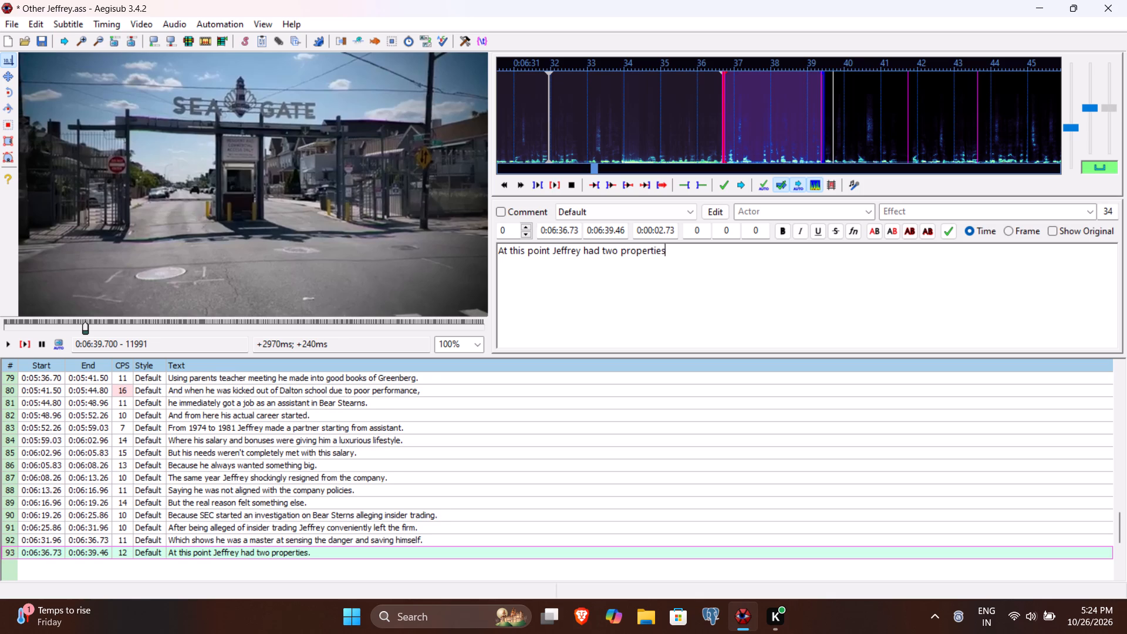
pyautogui.press('Return')
# Play the video through the next spoken phrase and set line 94's end time to 0:06:41.53.
pyautogui.click(26, 342)
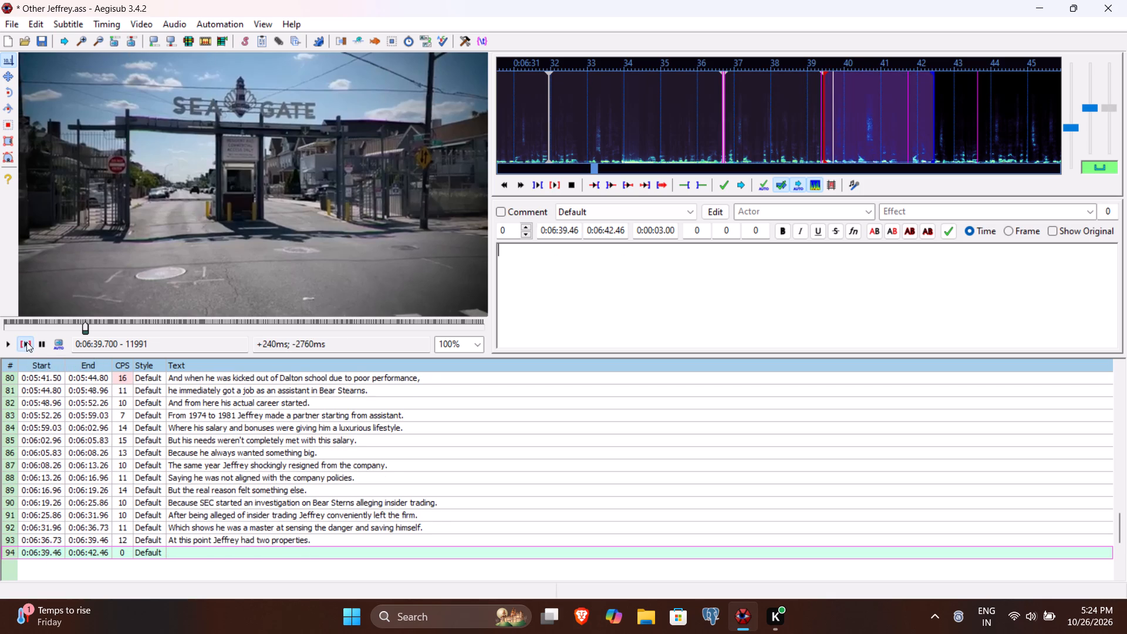
pyautogui.click(7, 343)
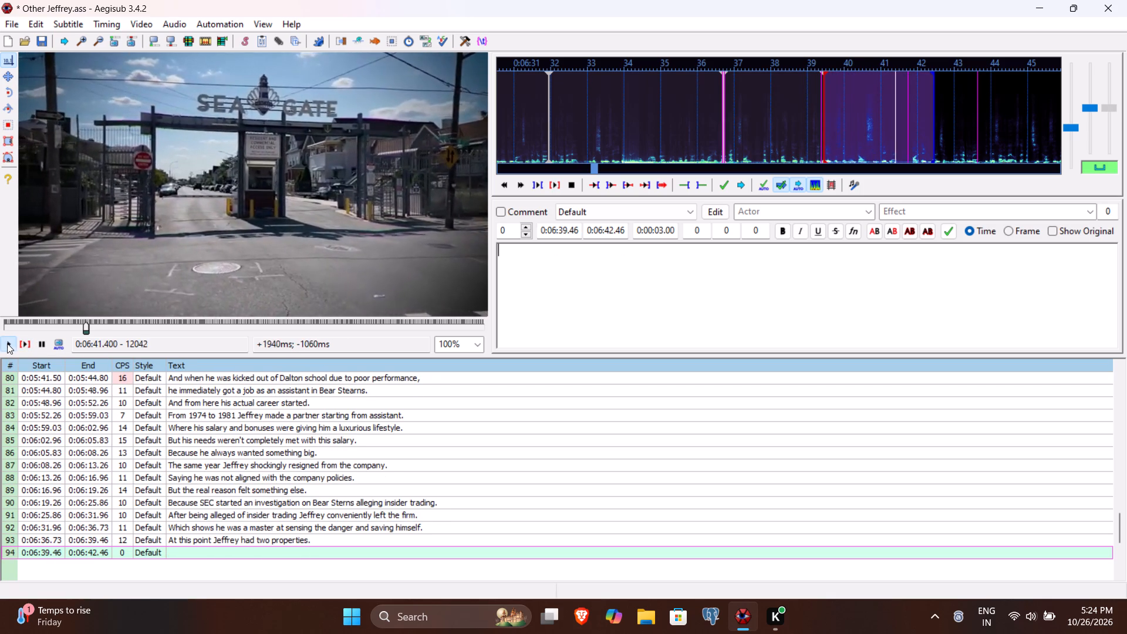
pyautogui.click(610, 231)
pyautogui.write('153')
# Enter "One in the Sea Gate colony," as line 94's text.
pyautogui.click(553, 309)
pyautogui.write('One in the Sea')
pyautogui.press('space')
pyautogui.write('Gate colony')
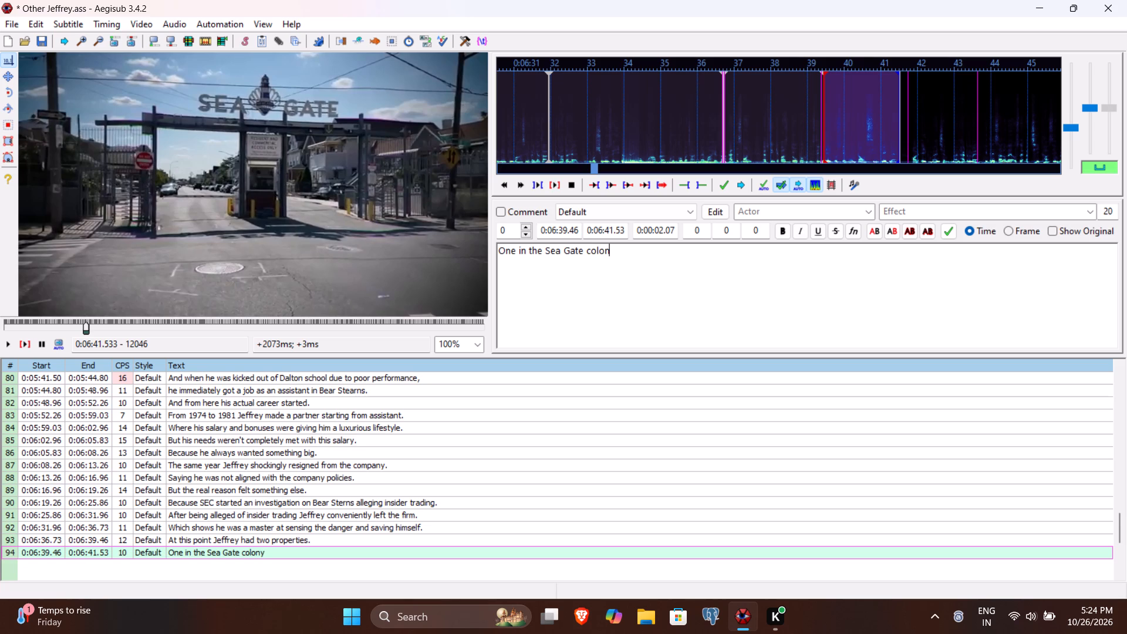
pyautogui.press(',')
# Replay line 94 to check the wording, replace "the" with "his hometown" in its text and commit it.
pyautogui.click(28, 343)
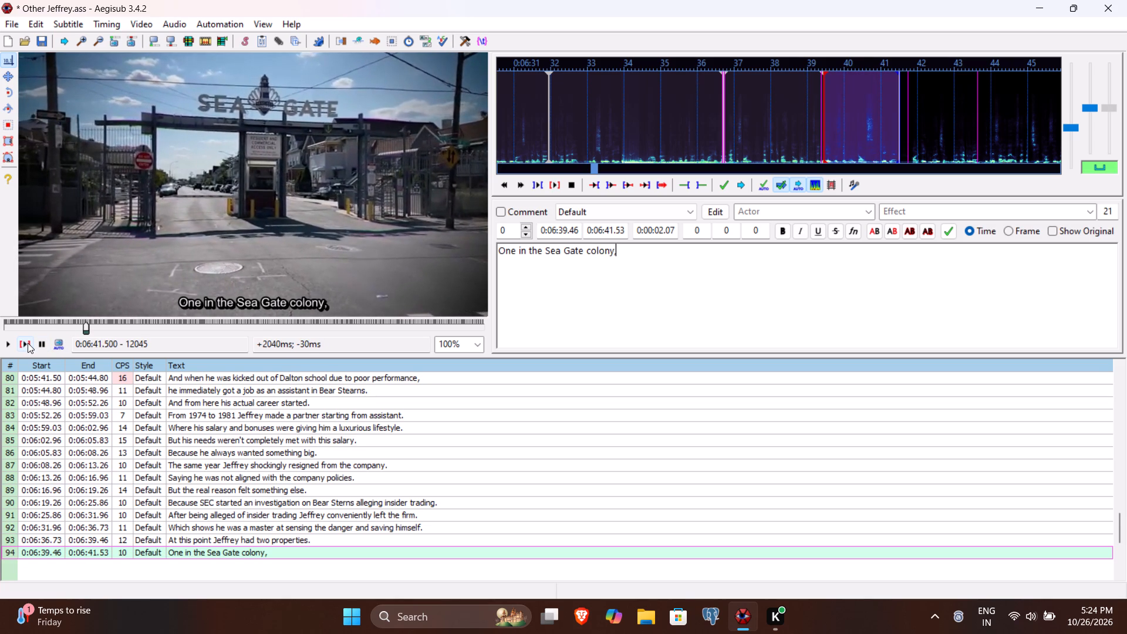
pyautogui.doubleClick(531, 248)
pyautogui.write('hish')
pyautogui.press('BackSpace')
pyautogui.press('space')
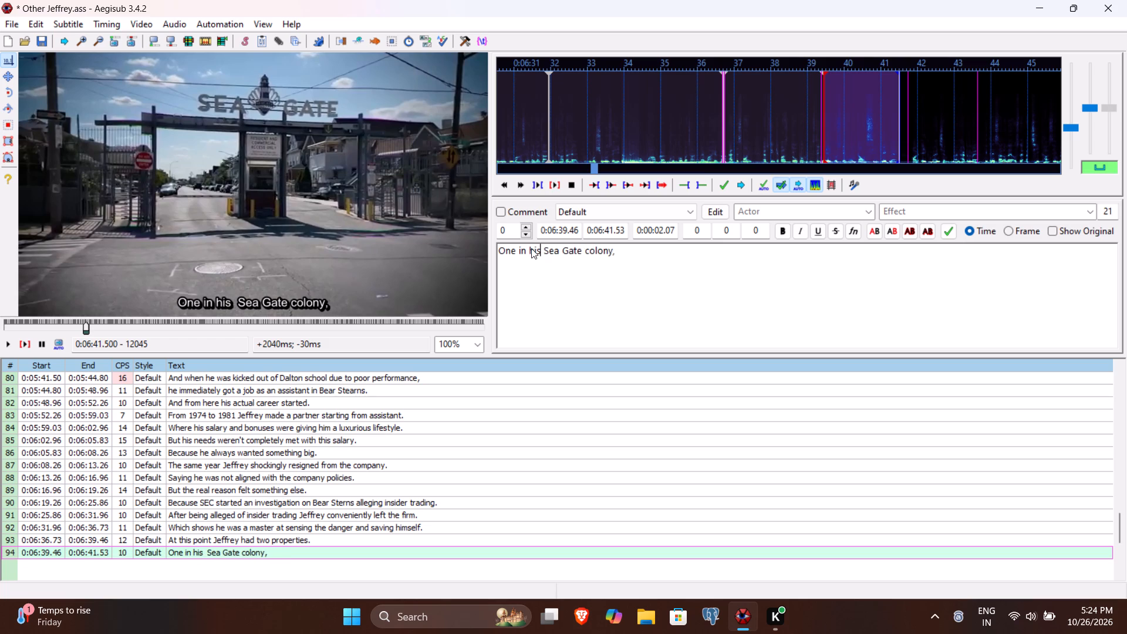
pyautogui.write('home')
pyautogui.press('g')
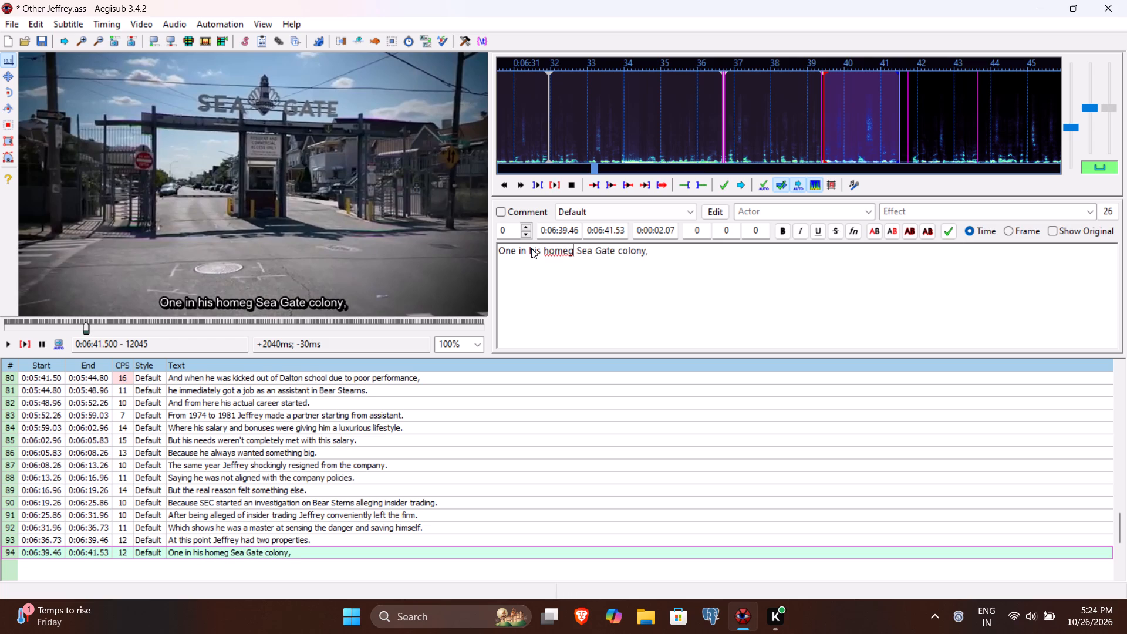
pyautogui.press('BackSpace')
pyautogui.write('town')
pyautogui.press('Return')
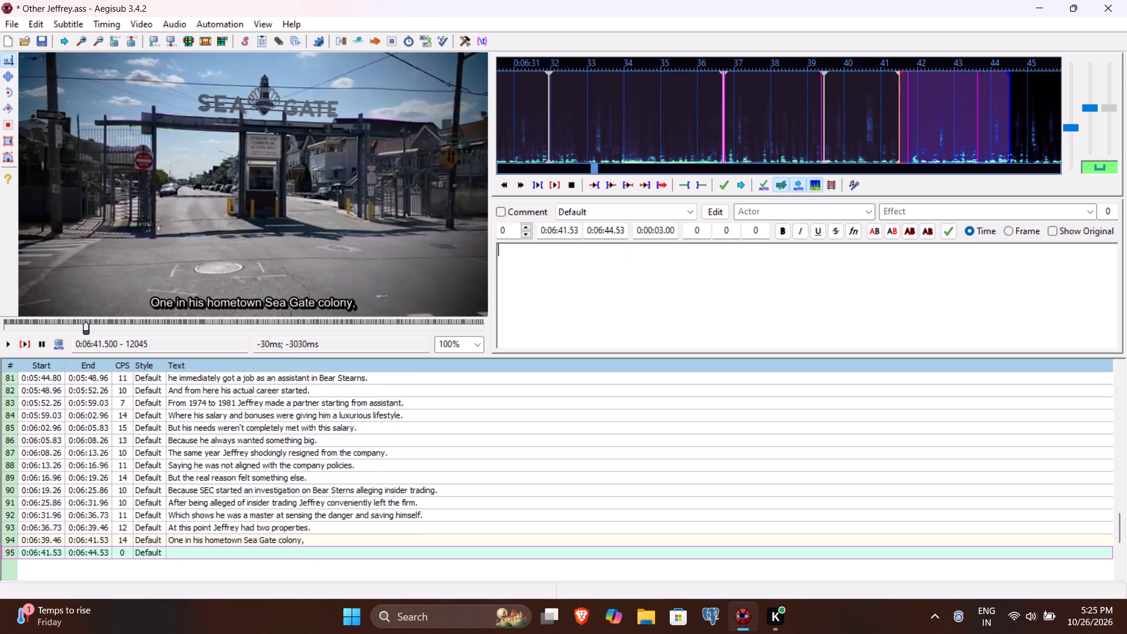
# Play the next spoken phrase and time line 95 to start at 0:06:41.82 and end at 0:06:43.76.
pyautogui.click(25, 350)
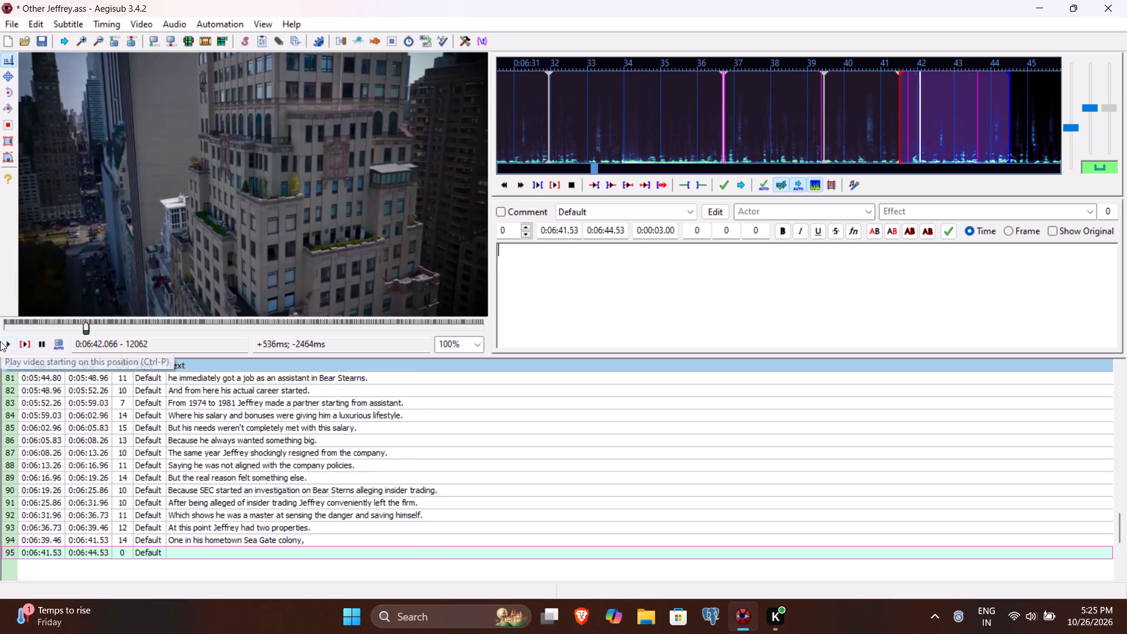
pyautogui.click(9, 347)
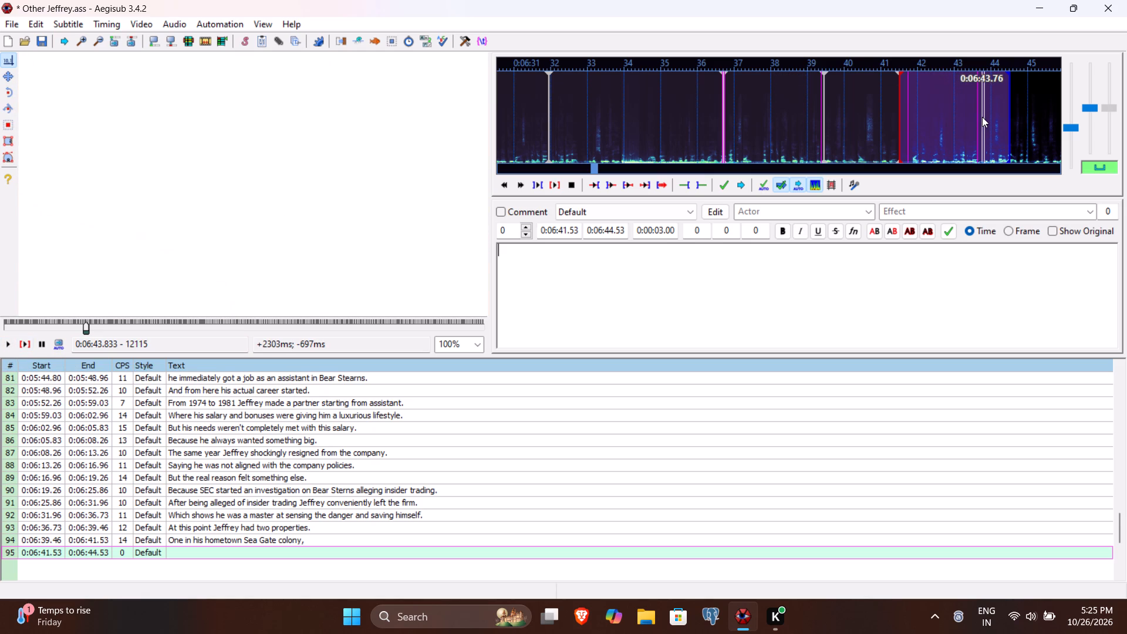
pyautogui.click(611, 233)
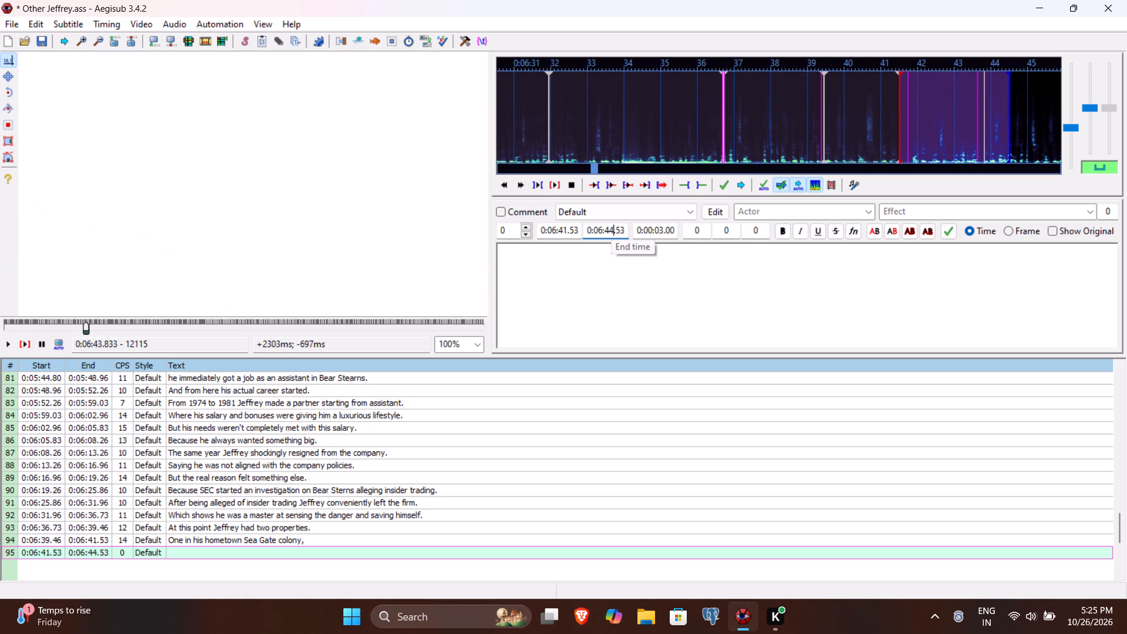
pyautogui.press('BackSpace')
pyautogui.write('376')
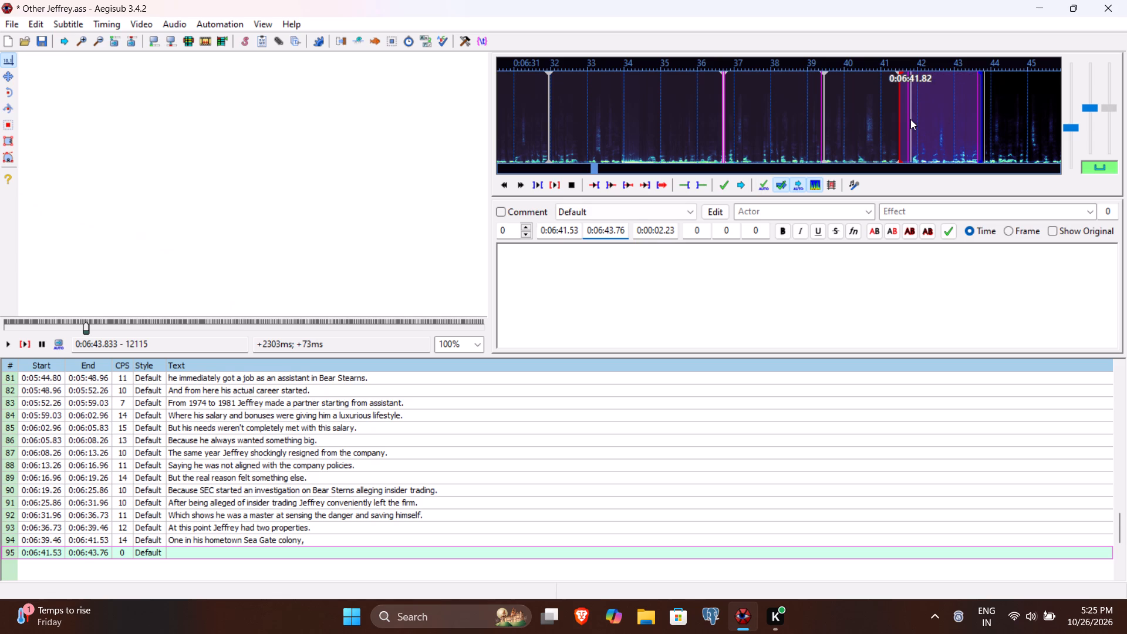
pyautogui.click(571, 229)
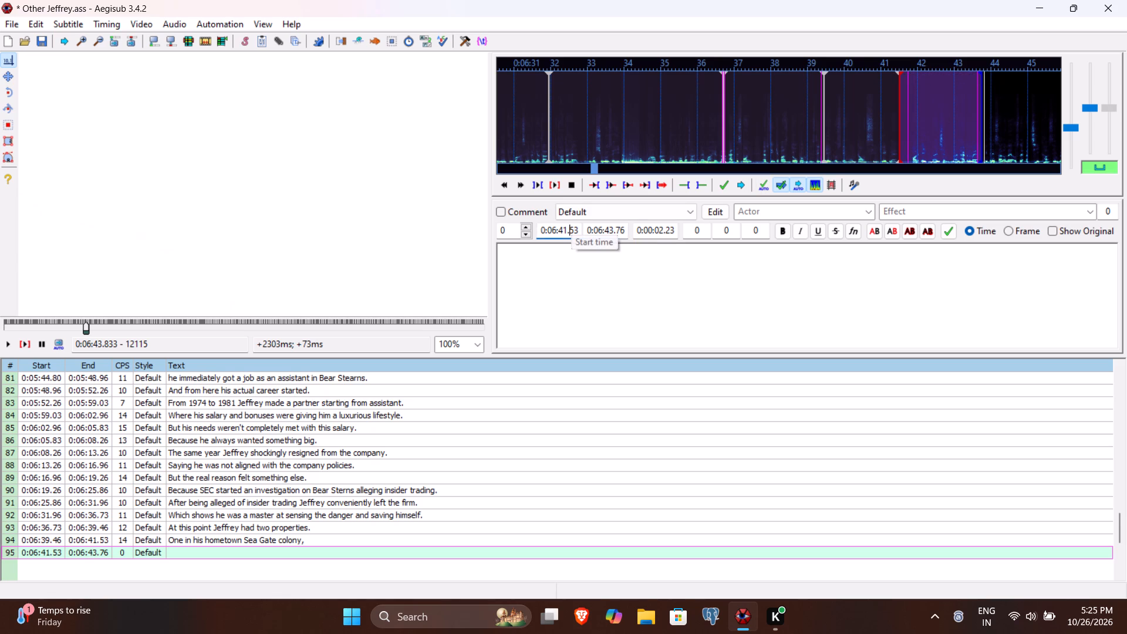
pyautogui.write('82')
# Enter "and another in Manhattan." as line 95's text, replaying the line to check the wording.
pyautogui.click(563, 267)
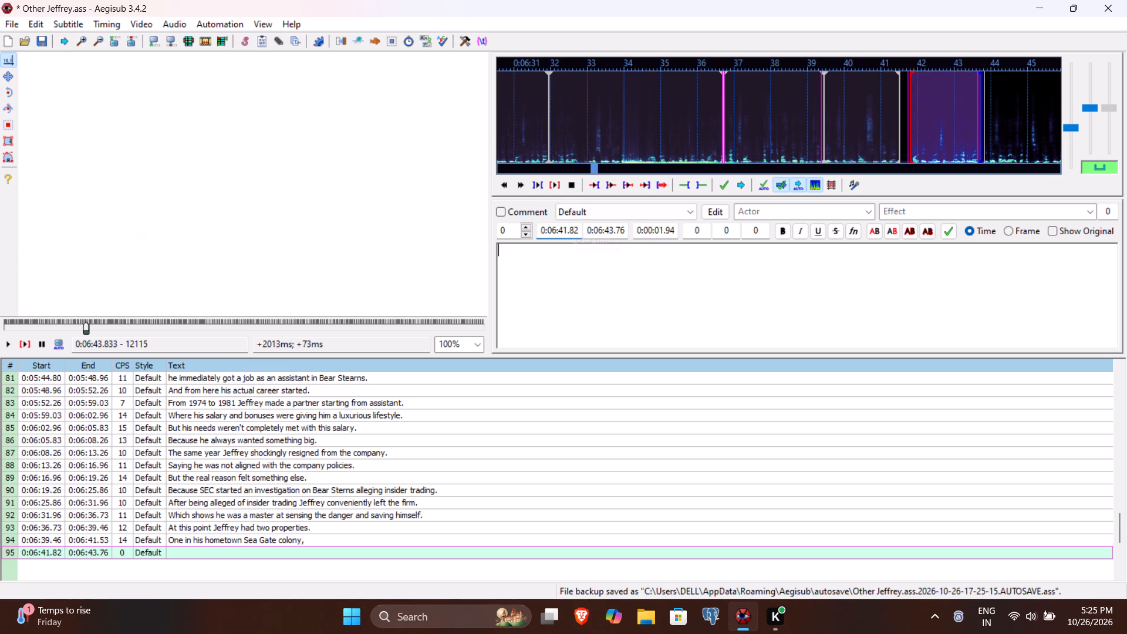
pyautogui.write('And')
pyautogui.press('space')
pyautogui.press('BackSpace')
pyautogui.press('BackSpace')
pyautogui.press('BackSpace')
pyautogui.press('BackSpace')
pyautogui.write('and another in')
pyautogui.press('space')
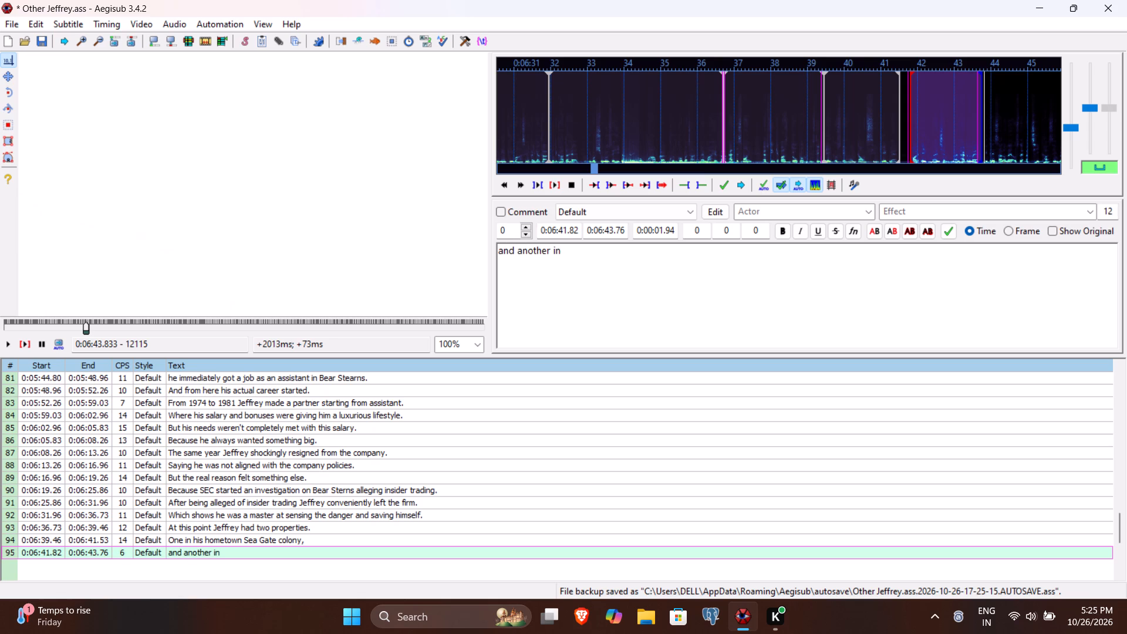
pyautogui.write('Manhattan')
pyautogui.press('space')
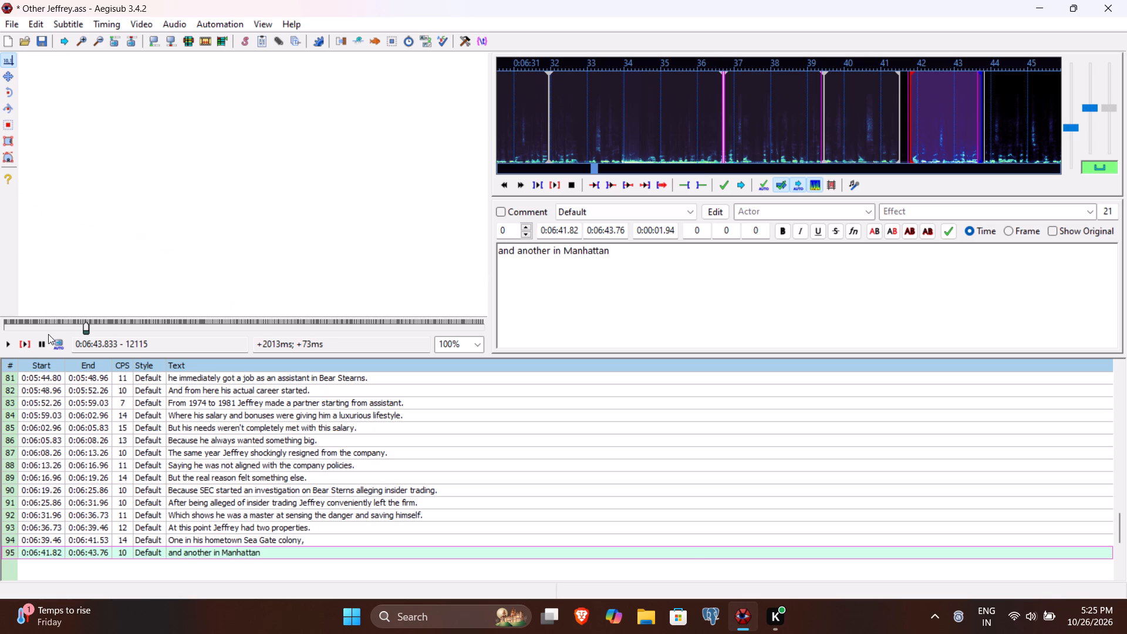
pyautogui.click(21, 346)
pyautogui.press('BackSpace')
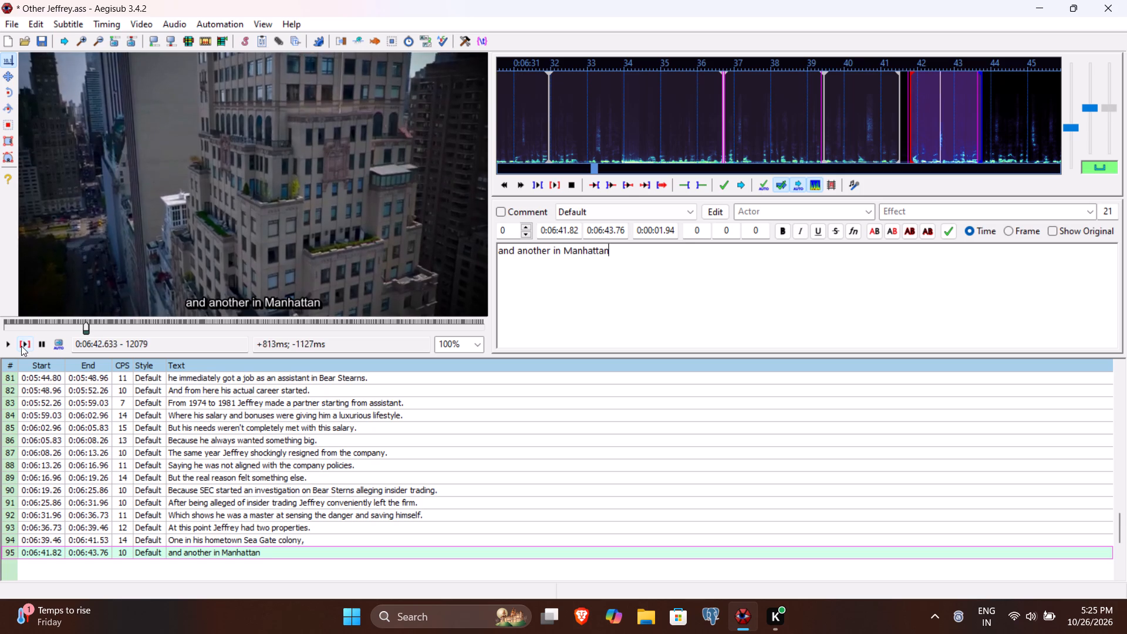
pyautogui.press('.')
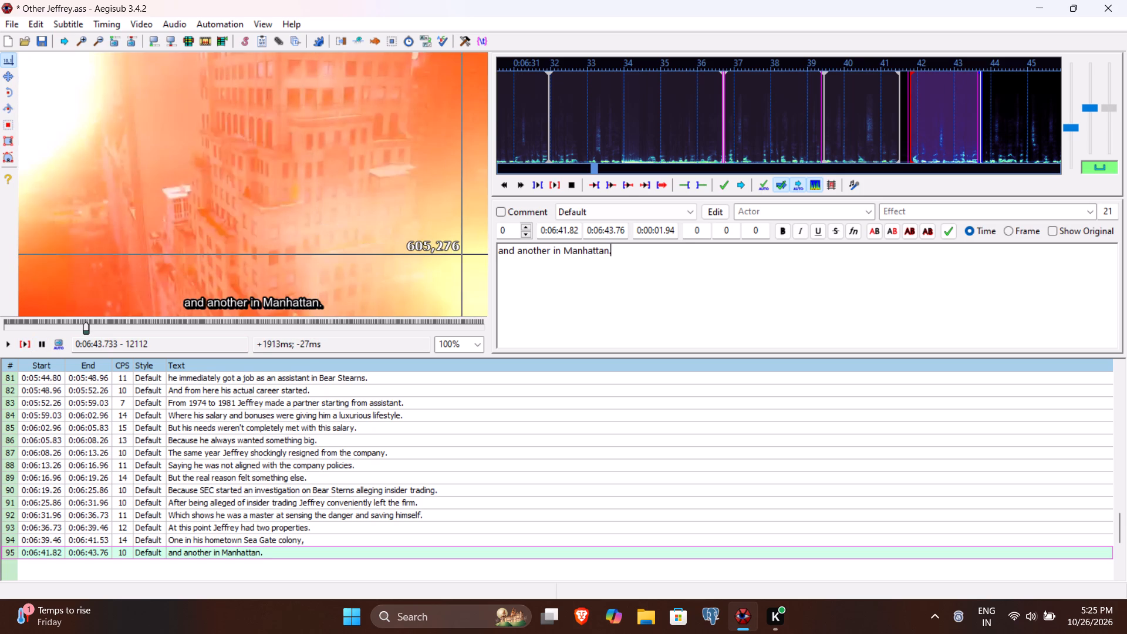
# Insert "a mansion" after "another" in line 95's text and commit the line.
pyautogui.click(549, 249)
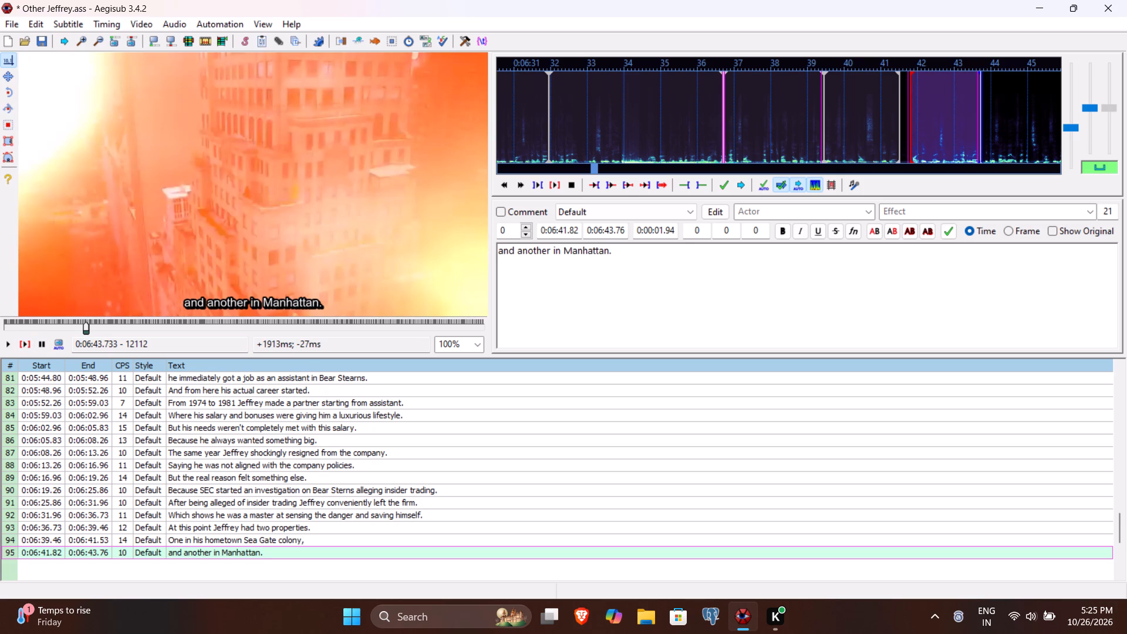
pyautogui.press('space')
pyautogui.write('a ,am')
pyautogui.press('BackSpace')
pyautogui.press('BackSpace')
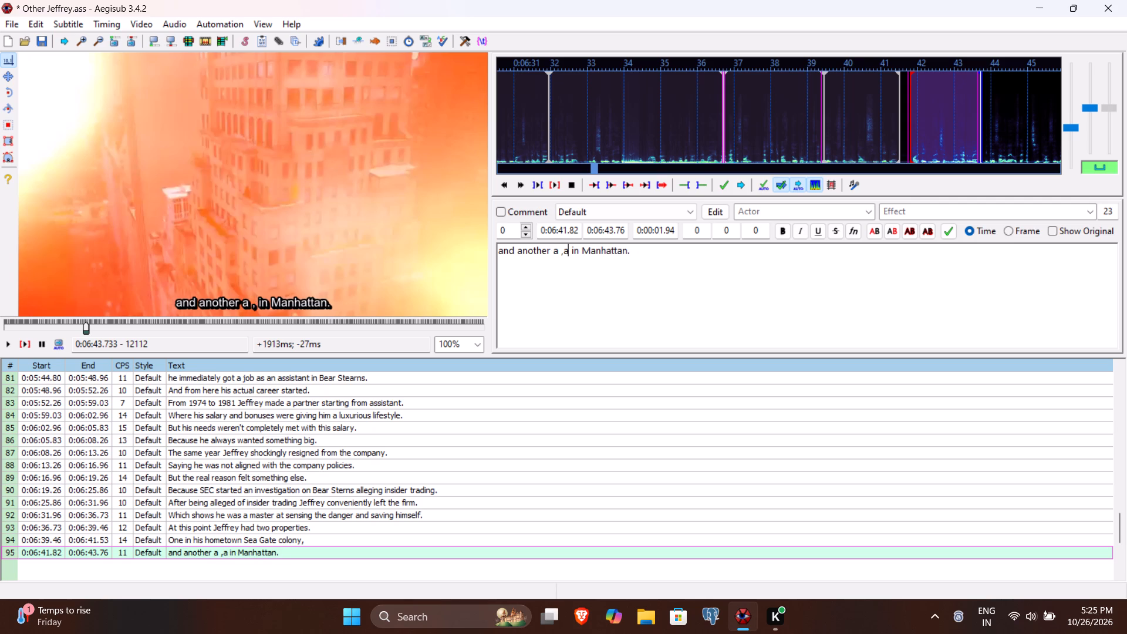
pyautogui.press('BackSpace')
pyautogui.write('mans')
pyautogui.write('ion')
pyautogui.press('Return')
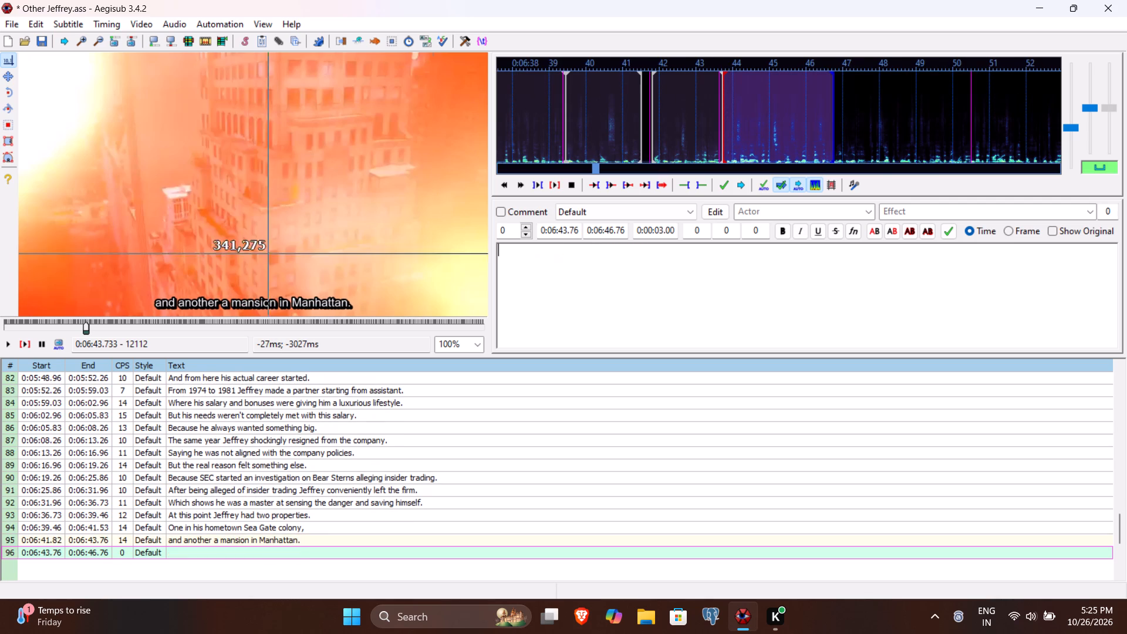
# Play the next spoken phrase and set line 96's end time to 0:06:47.73.
pyautogui.click(25, 342)
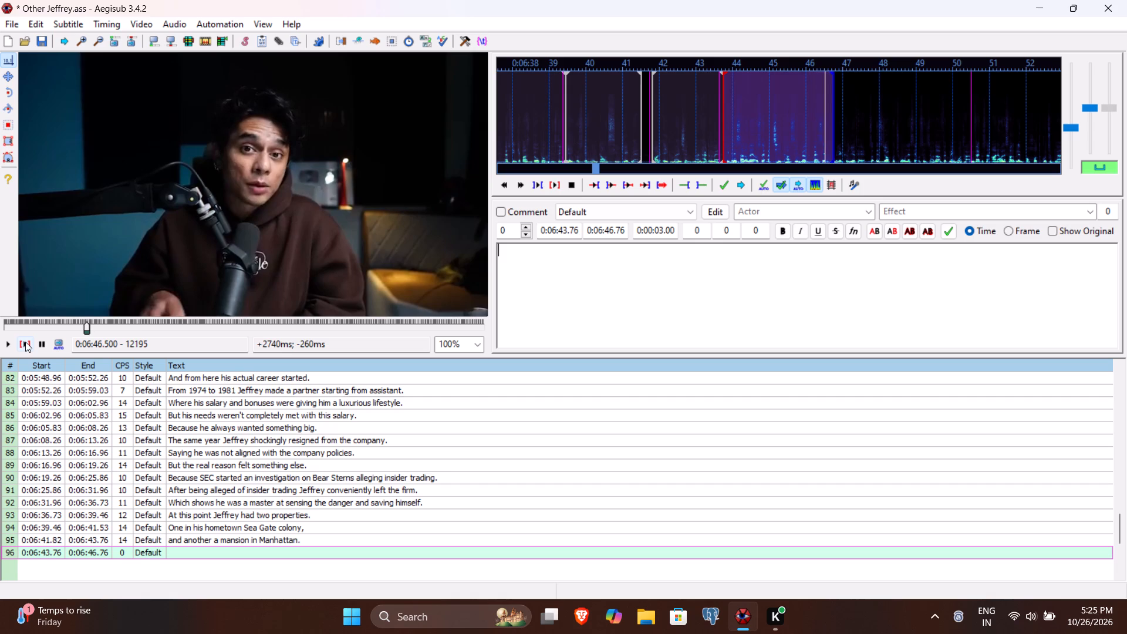
pyautogui.click(12, 343)
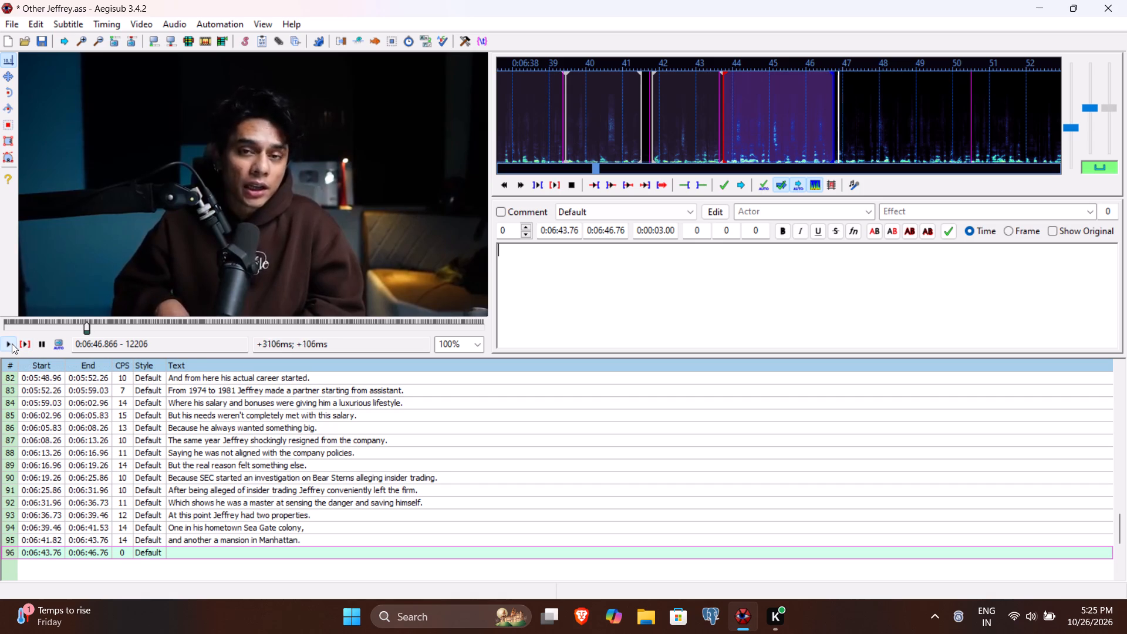
pyautogui.click(12, 343)
pyautogui.doubleClick(12, 343)
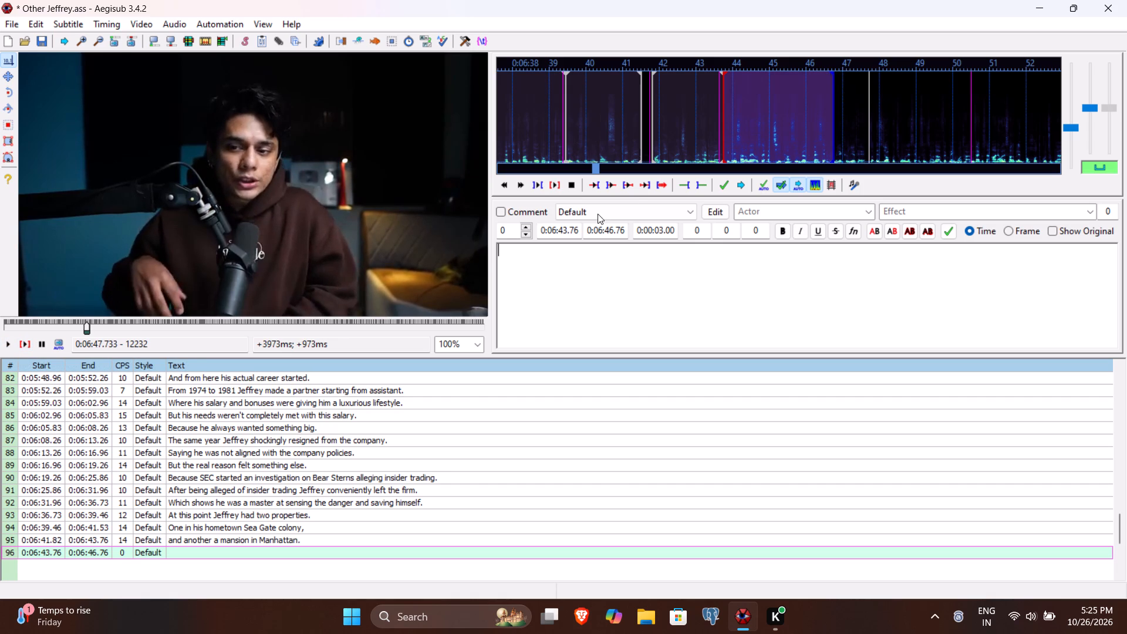
pyautogui.click(611, 228)
pyautogui.press('BackSpace')
pyautogui.write('773')
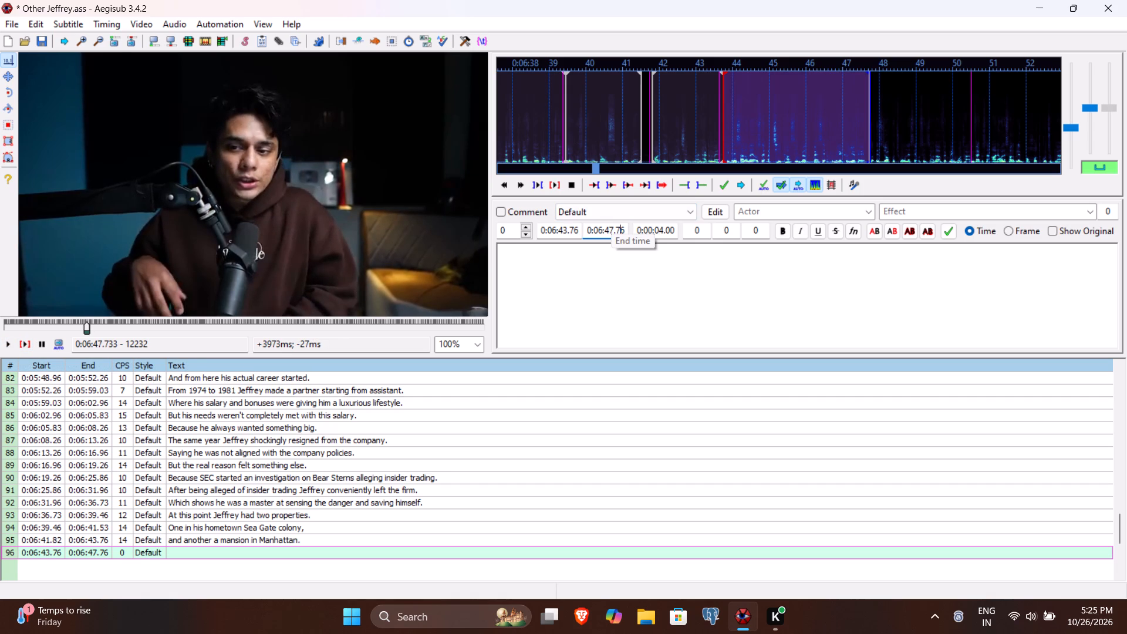
# Enter "During this time he had accumulated quite a bit of wealth and money." as line 96's text, replaying to check the wording, and commit it.
pyautogui.click(594, 268)
pyautogui.hotkey('shift', 'i')
pyautogui.press('BackSpace')
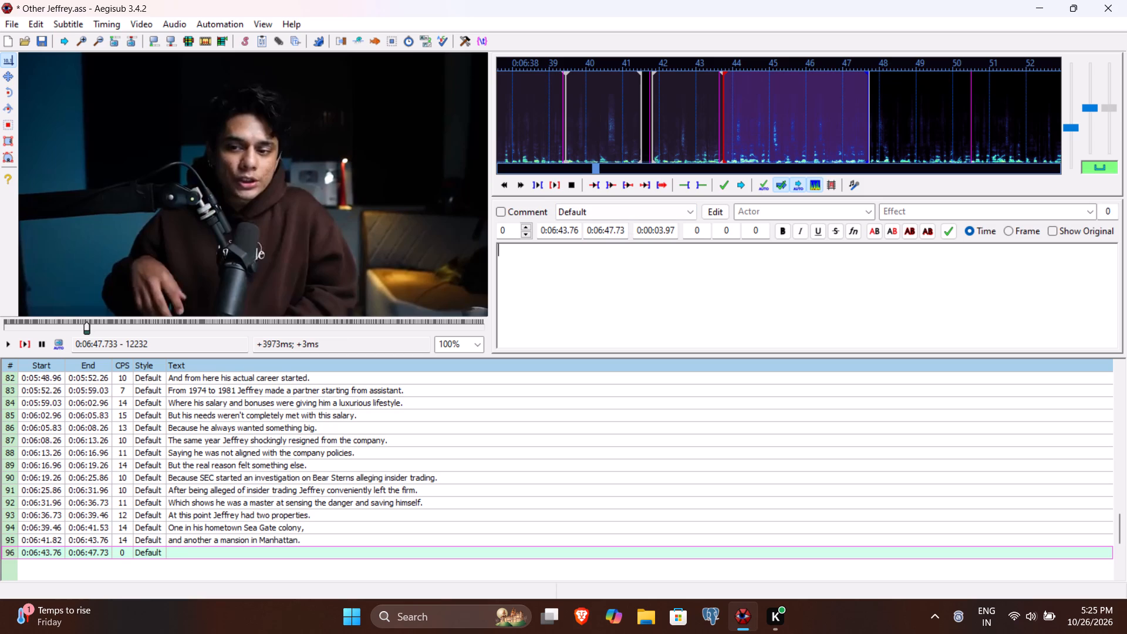
pyautogui.write('During this time he had acu')
pyautogui.press('BackSpace')
pyautogui.write('cumulated quite a bit of wealtha')
pyautogui.press('BackSpace')
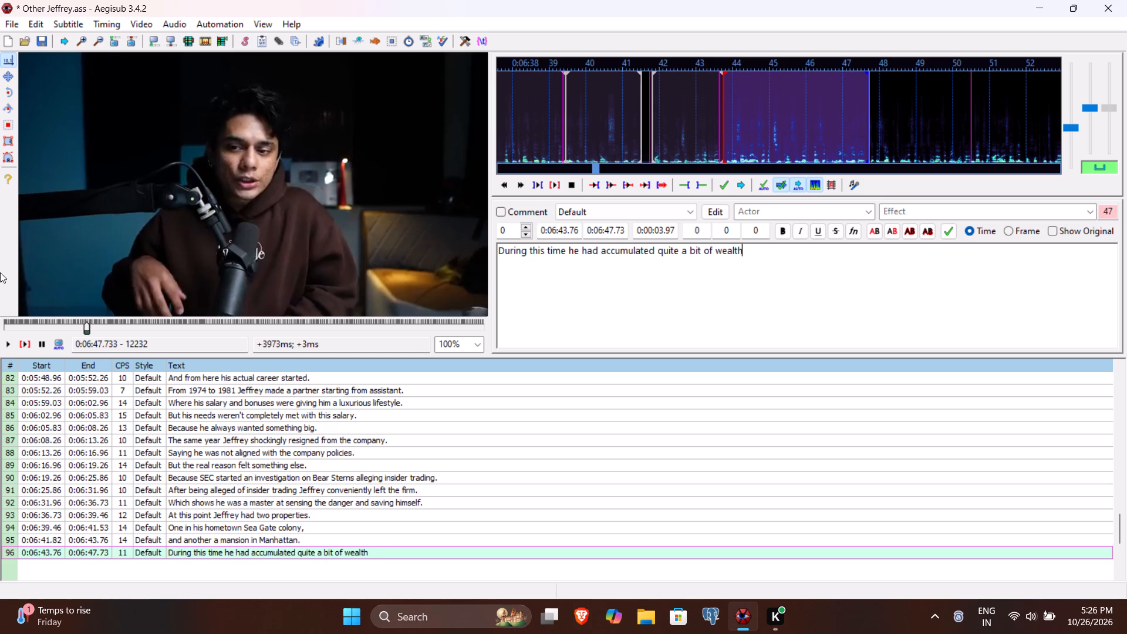
pyautogui.click(23, 343)
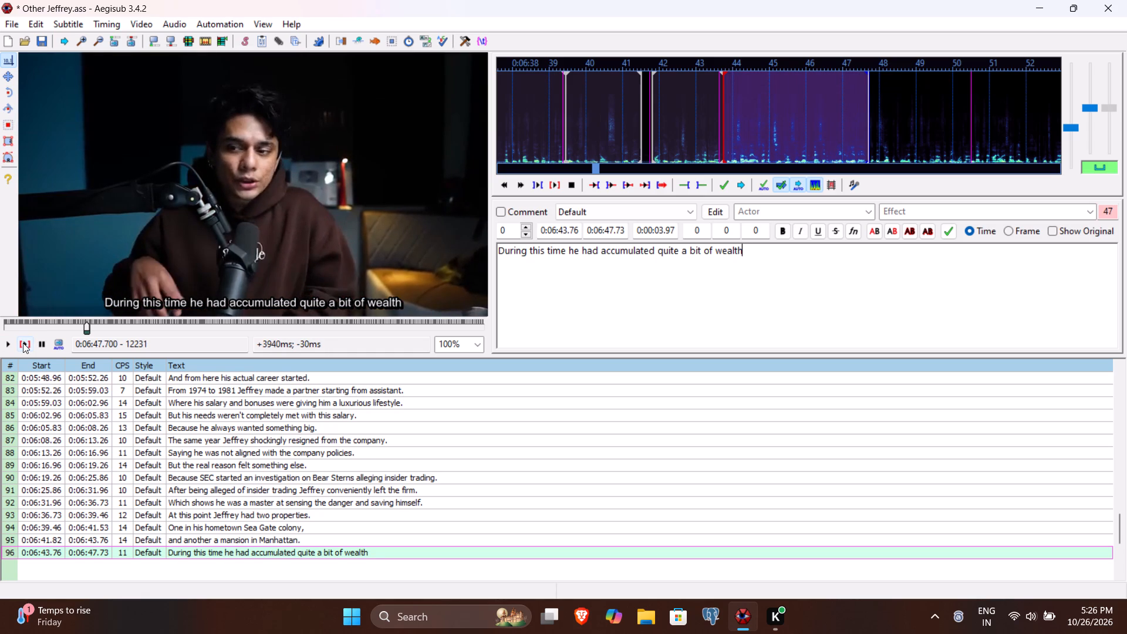
pyautogui.press('space')
pyautogui.write('and money.')
pyautogui.press('Return')
# Play the next spoken phrase and set line 97's end time to 0:06:50.53.
pyautogui.click(23, 343)
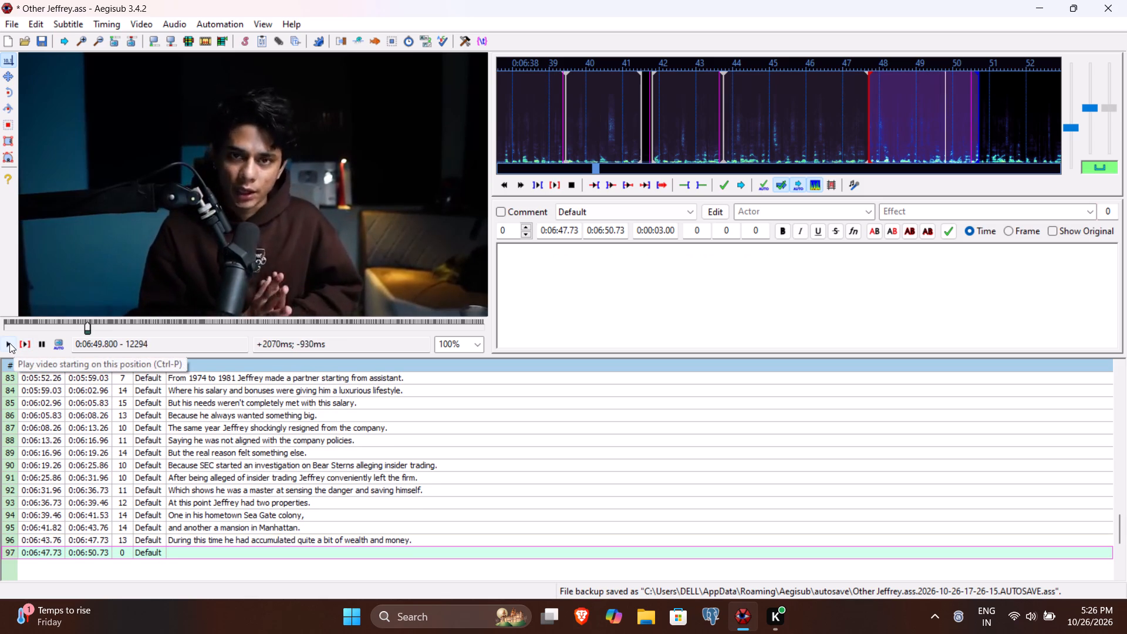
pyautogui.click(9, 343)
pyautogui.doubleClick(9, 343)
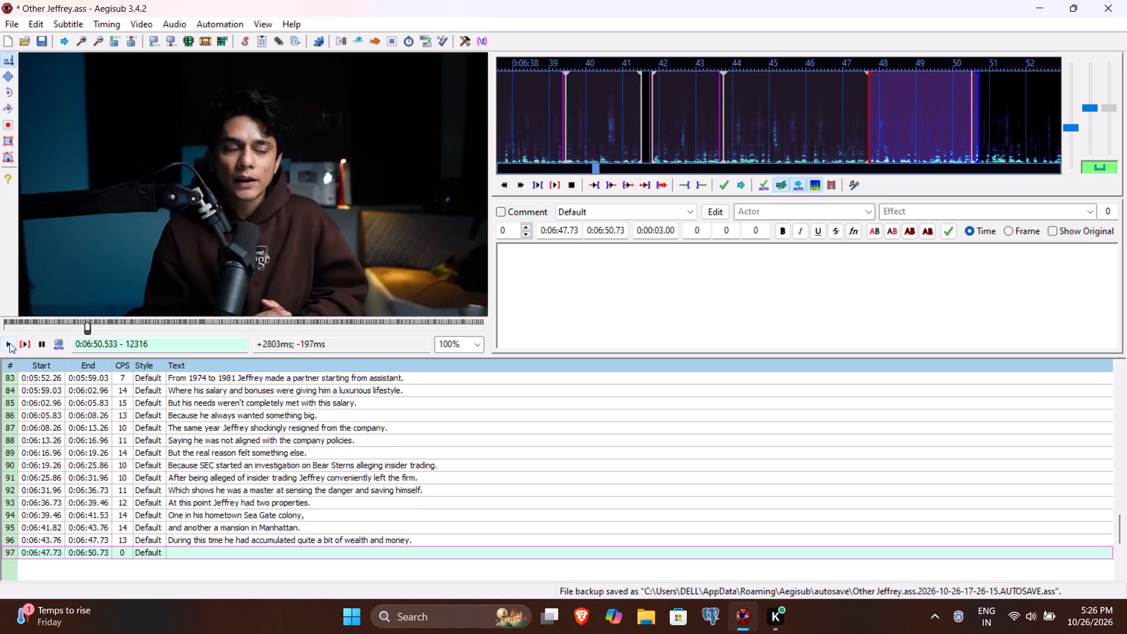
pyautogui.click(618, 229)
pyautogui.press('BackSpace')
pyautogui.press('5')
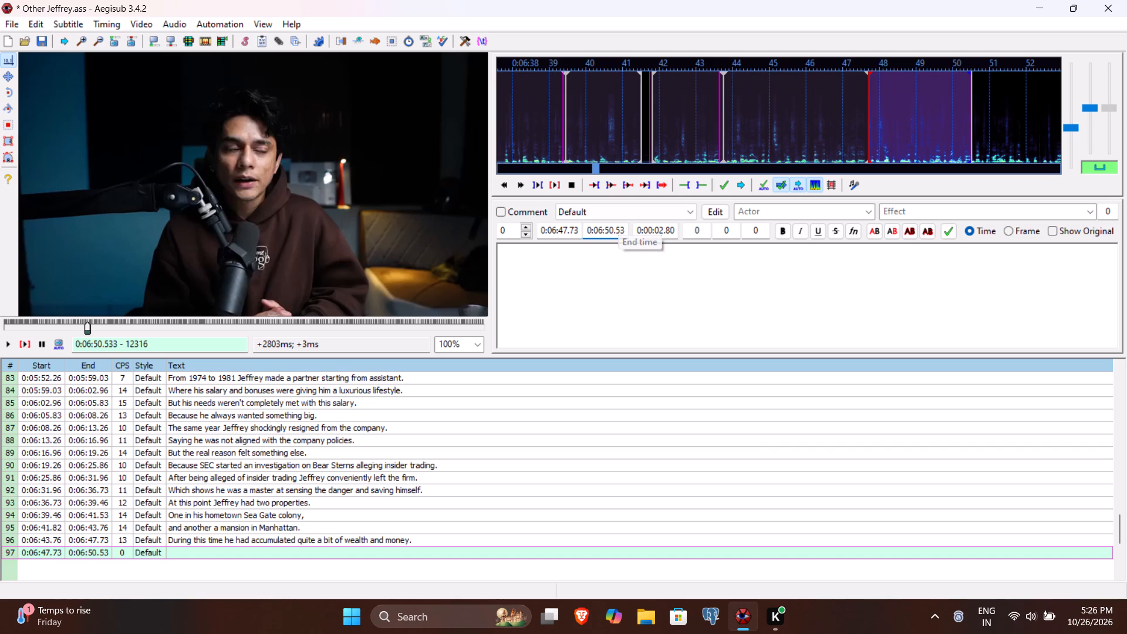
# Enter "So leaving this job didn't much faze him." as line 97's text and commit it.
pyautogui.click(594, 283)
pyautogui.write('So leavinf')
pyautogui.press('BackSpace')
pyautogui.write('g this job')
pyautogui.press('space')
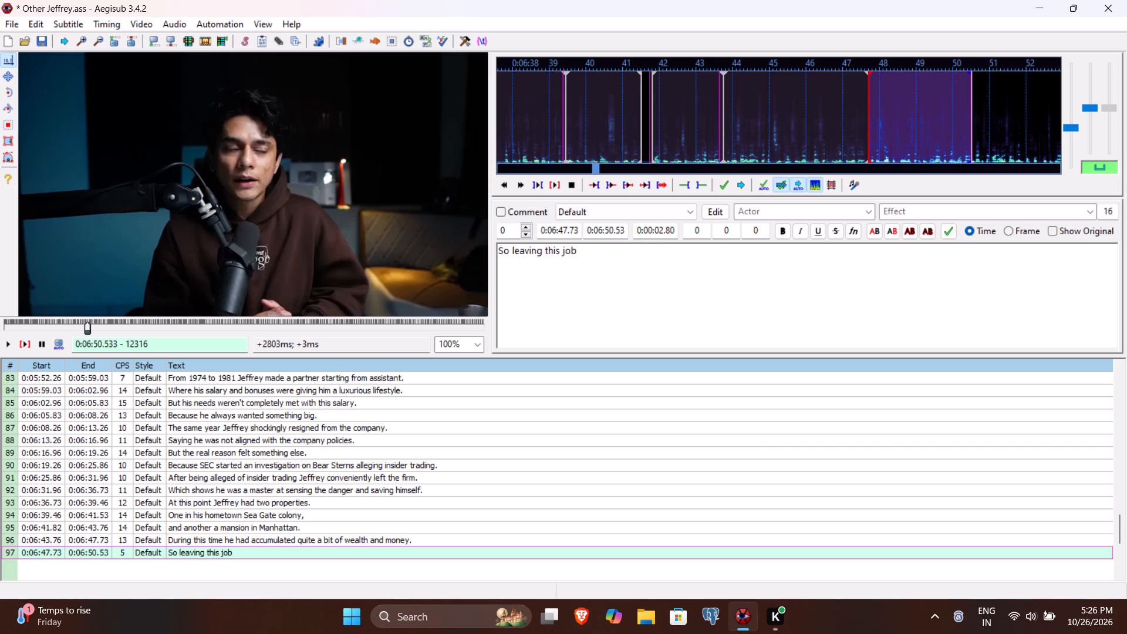
pyautogui.write("didn't much faze him")
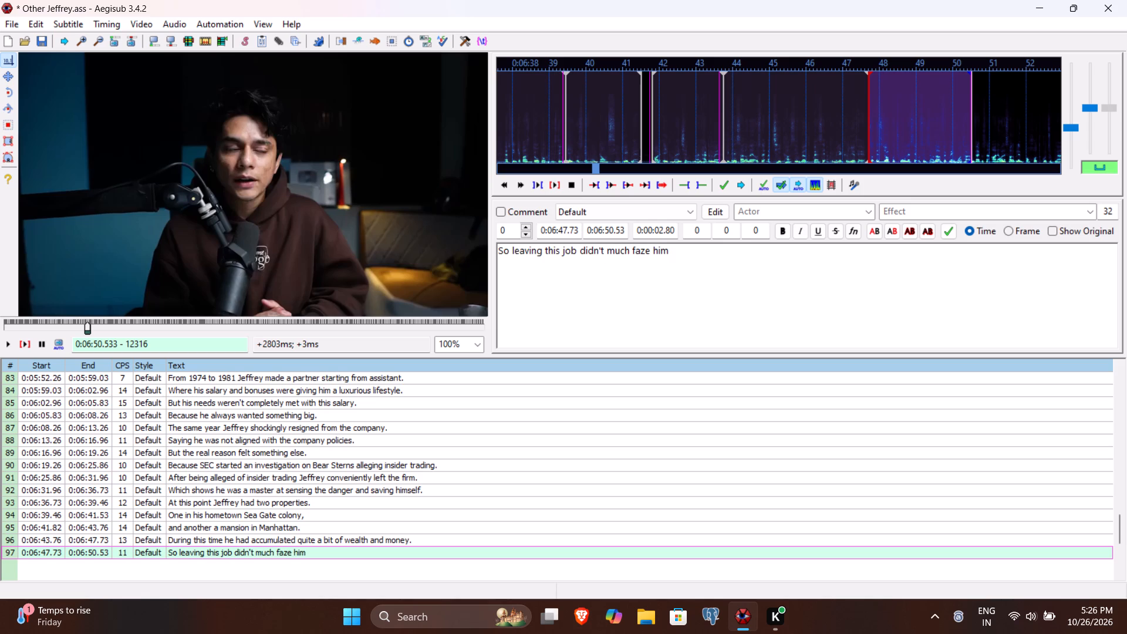
pyautogui.press('.')
pyautogui.press('Return')
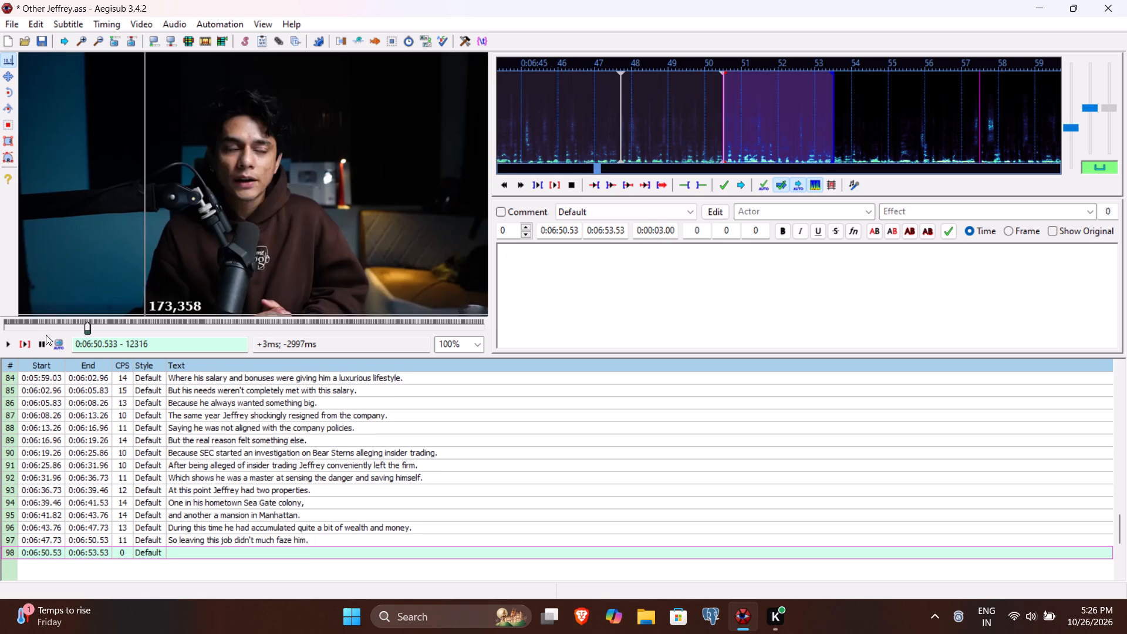
# Play the next spoken phrase and set line 98's end time to 0:06:54.00.
pyautogui.click(27, 339)
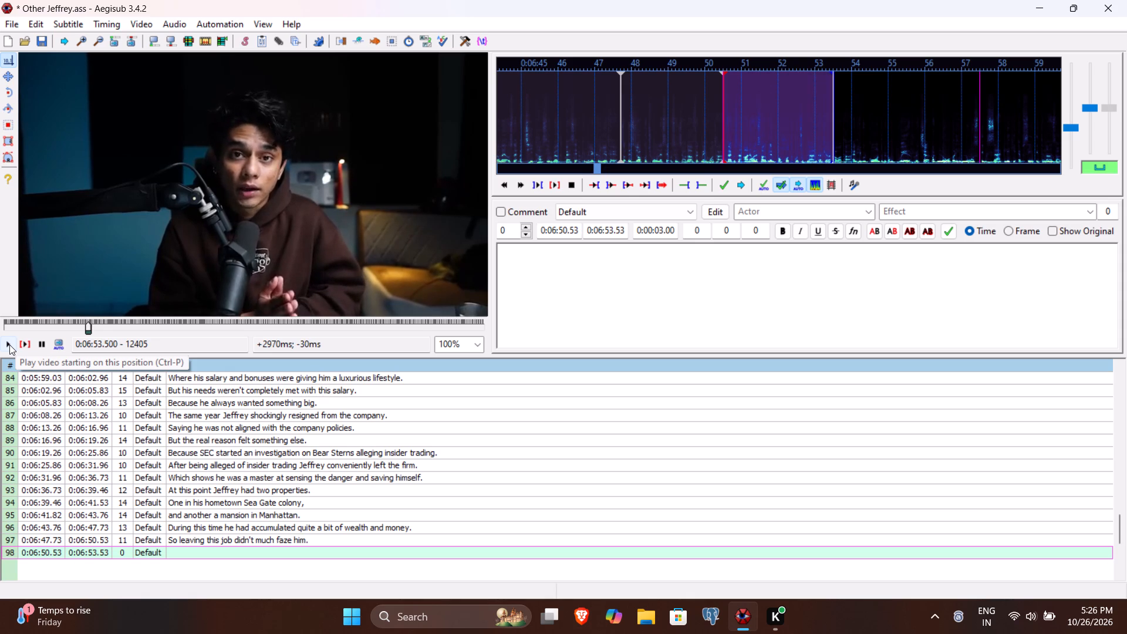
pyautogui.doubleClick(9, 345)
pyautogui.doubleClick(9, 345)
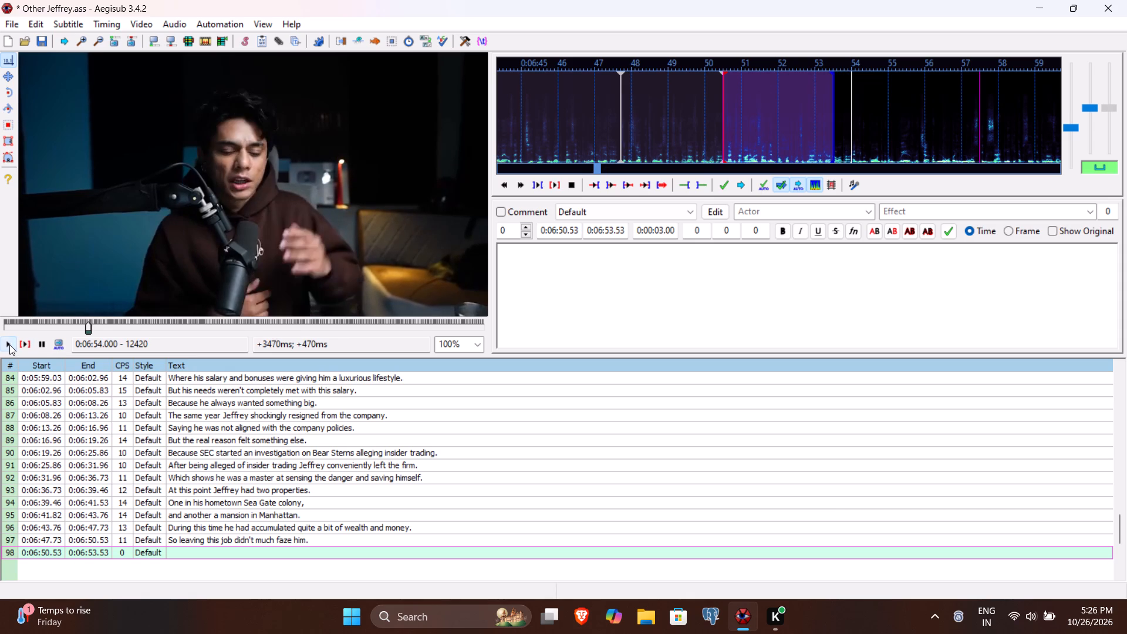
pyautogui.click(609, 231)
pyautogui.write('400')
# Enter "In fact he had already planned ahead for future." as line 98's text and commit it.
pyautogui.click(562, 296)
pyautogui.write('In fact he had already planned ahe')
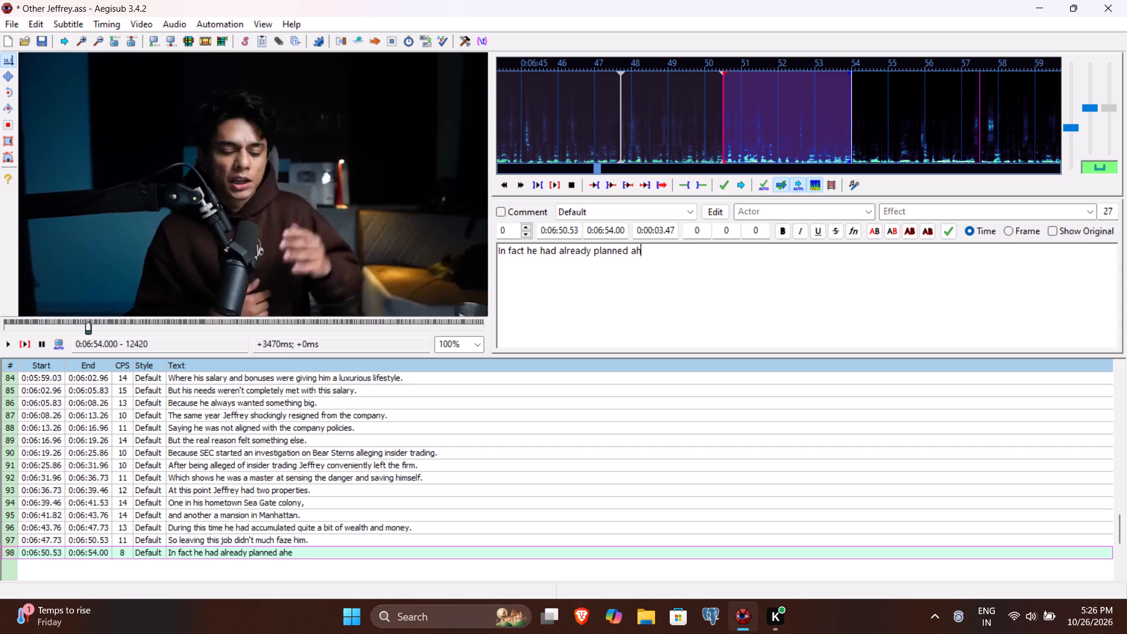
pyautogui.write('ad for future')
pyautogui.press('.')
pyautogui.press('Return')
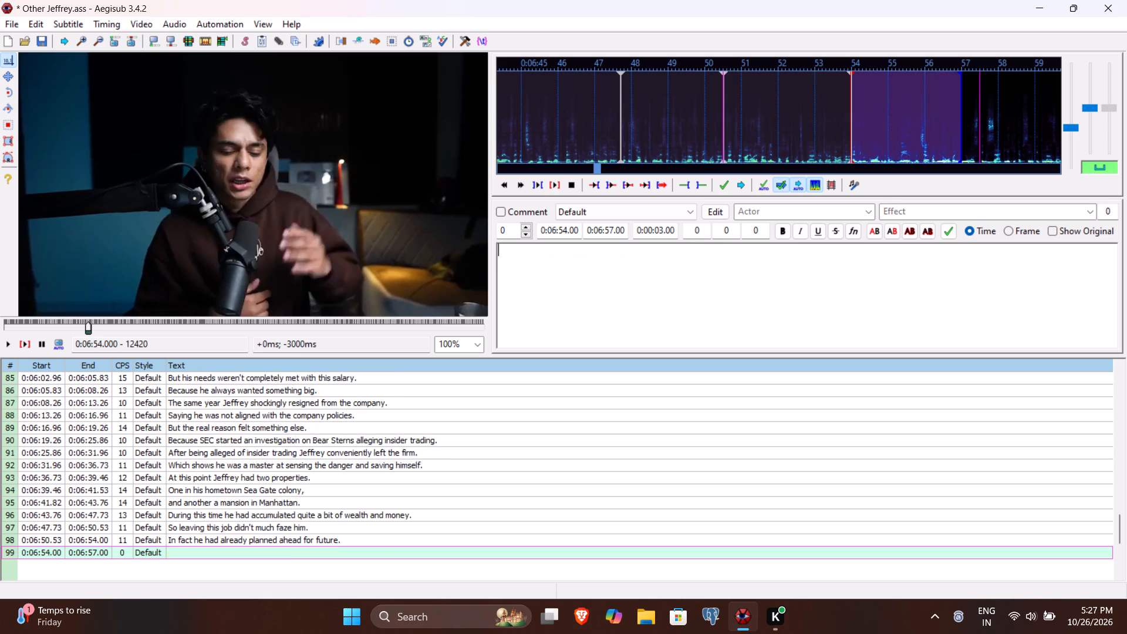
# Play the next spoken phrase, replaying it to find where it ends, and set line 99's end time to 0:06:56.40.
pyautogui.click(22, 345)
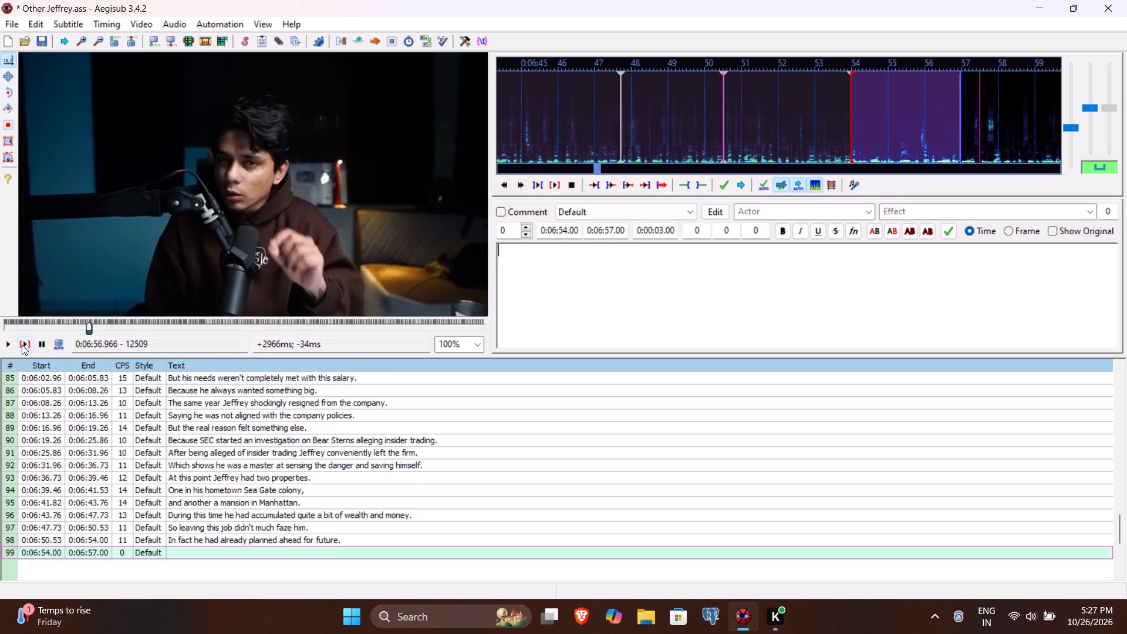
pyautogui.click(22, 345)
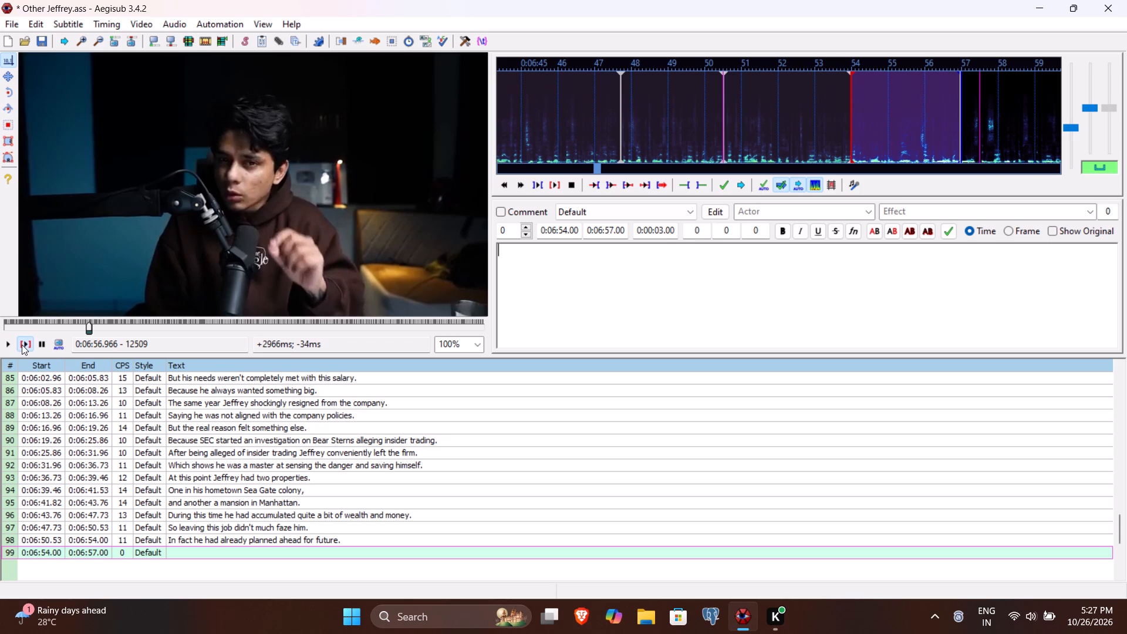
pyautogui.click(8, 342)
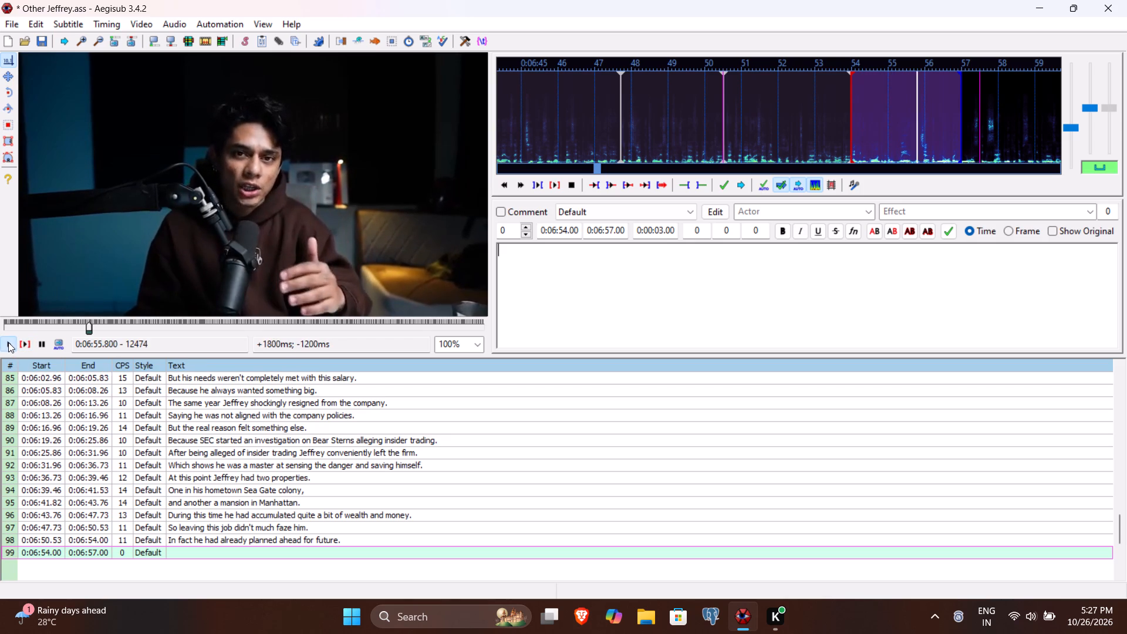
pyautogui.click(8, 342)
pyautogui.click(8, 342)
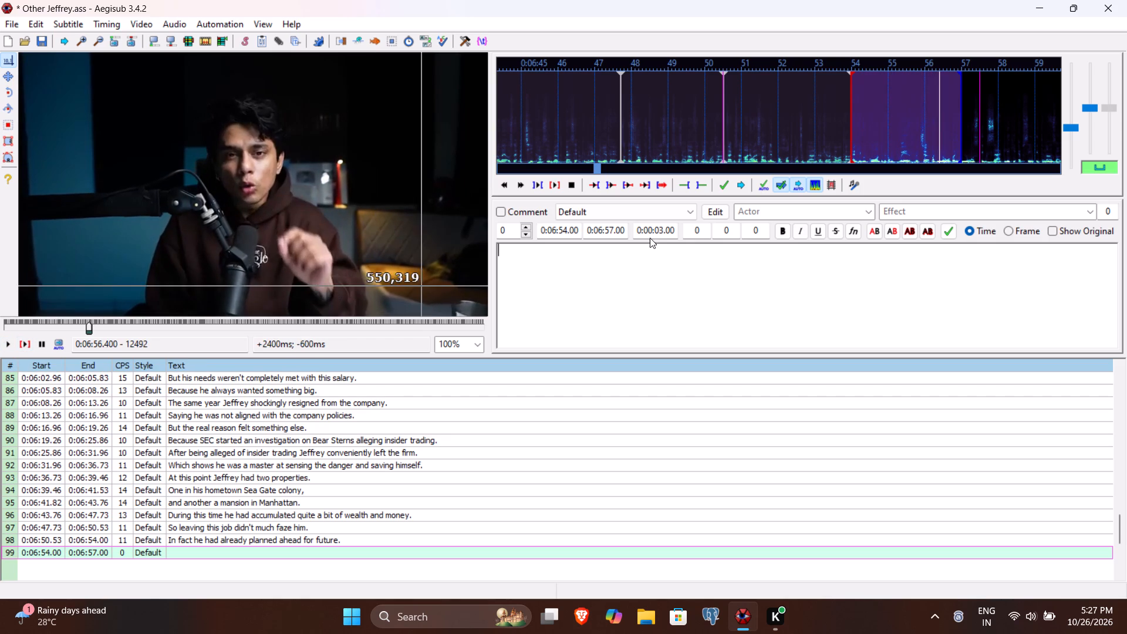
pyautogui.click(610, 232)
pyautogui.write('64')
pyautogui.moveTo(610, 232); pyautogui.dragTo(592, 312)
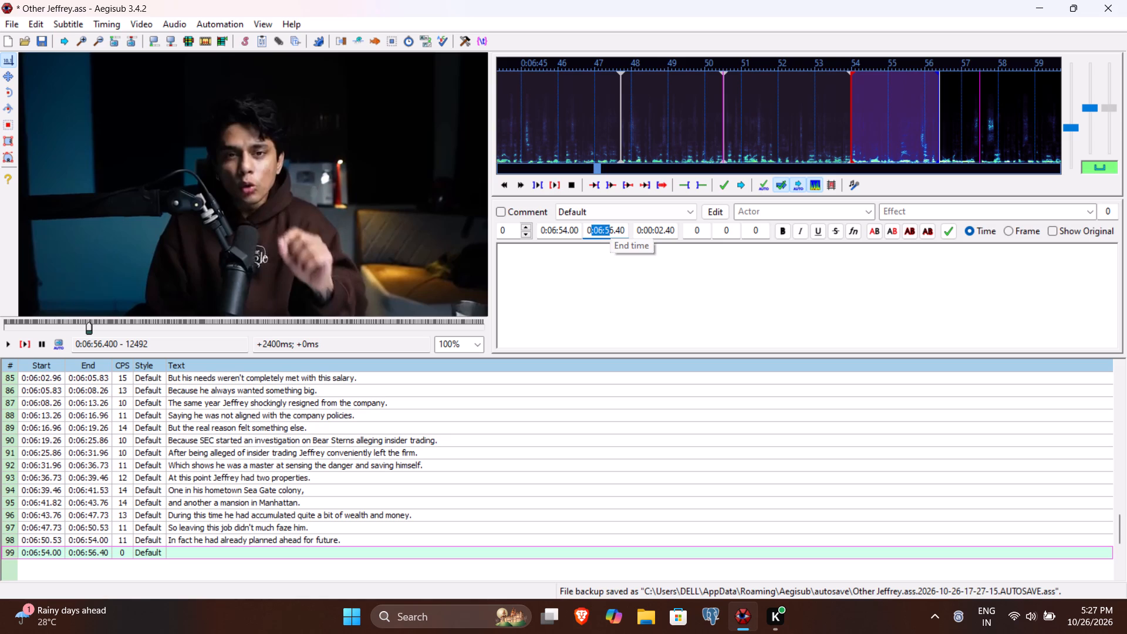
pyautogui.moveTo(592, 312); pyautogui.dragTo(591, 321)
# Enter "And he went to become way richer," as line 99's text and commit it.
pyautogui.click(591, 321)
pyautogui.write('And he went to become way richer')
pyautogui.press(',')
pyautogui.press('Return')
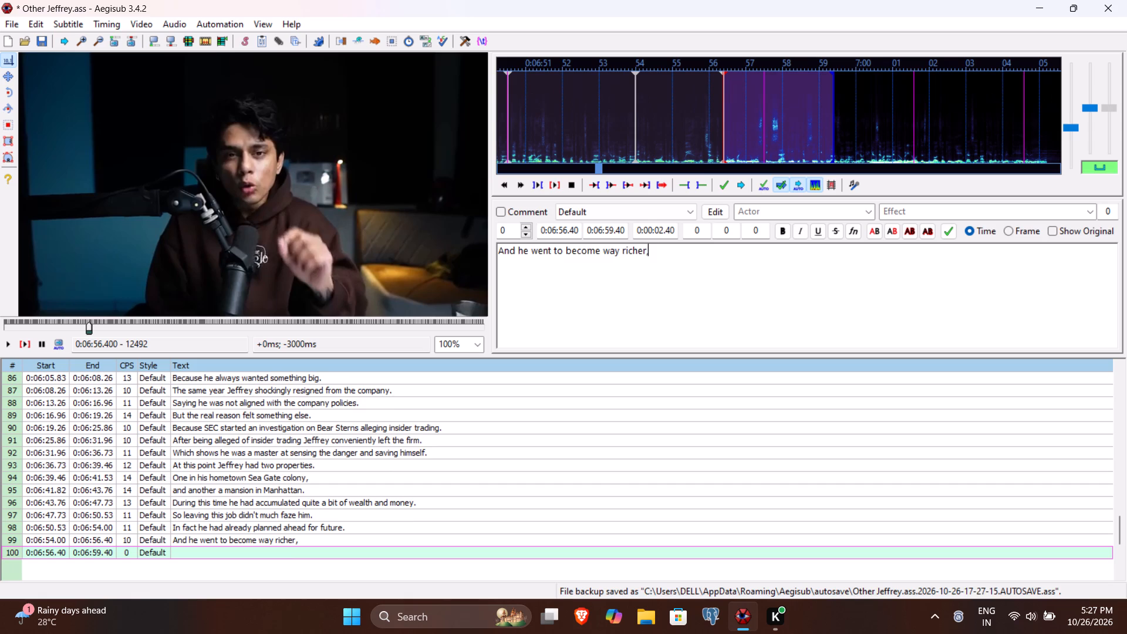
# Play the next spoken phrase, replaying it to find where it ends, and set line 100's end time to 0:07:01.06.
pyautogui.click(28, 343)
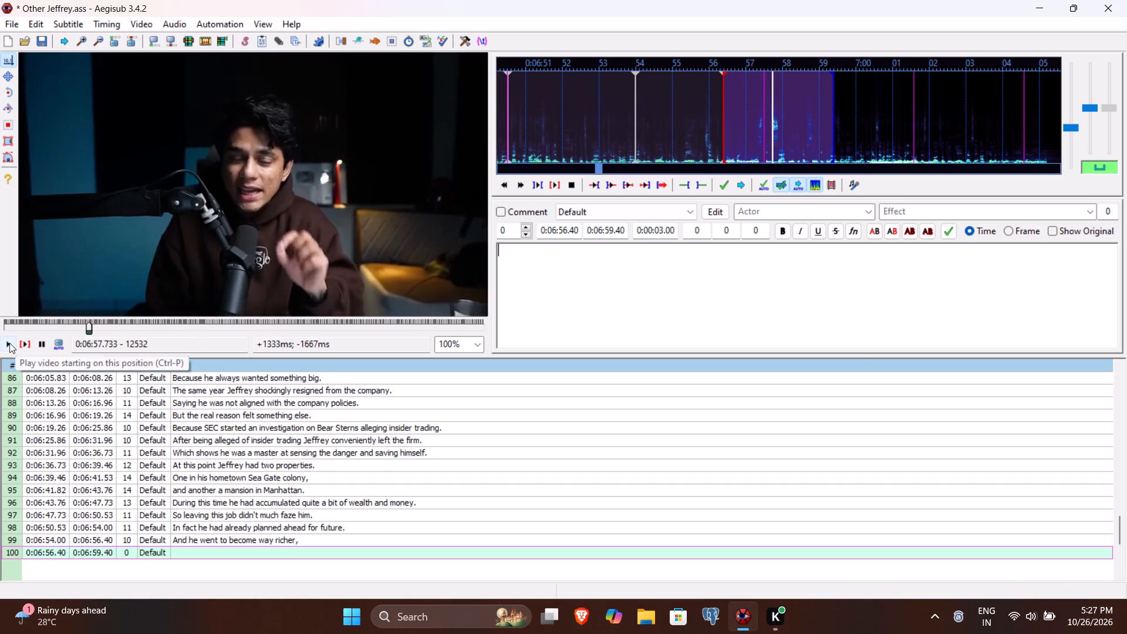
pyautogui.click(9, 343)
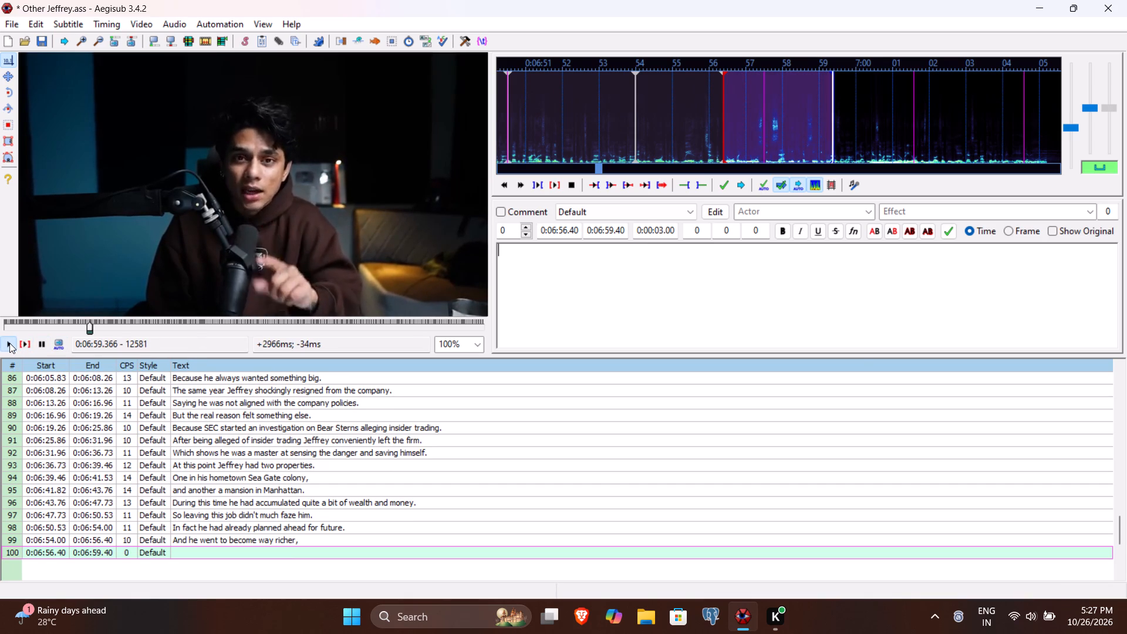
pyautogui.click(9, 343)
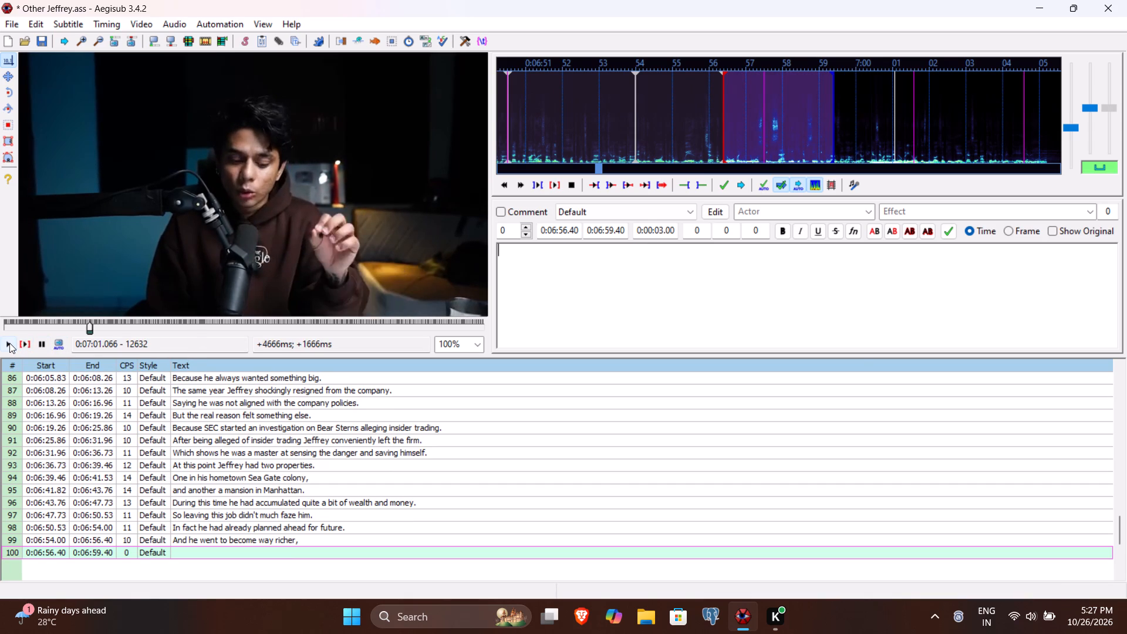
pyautogui.click(9, 343)
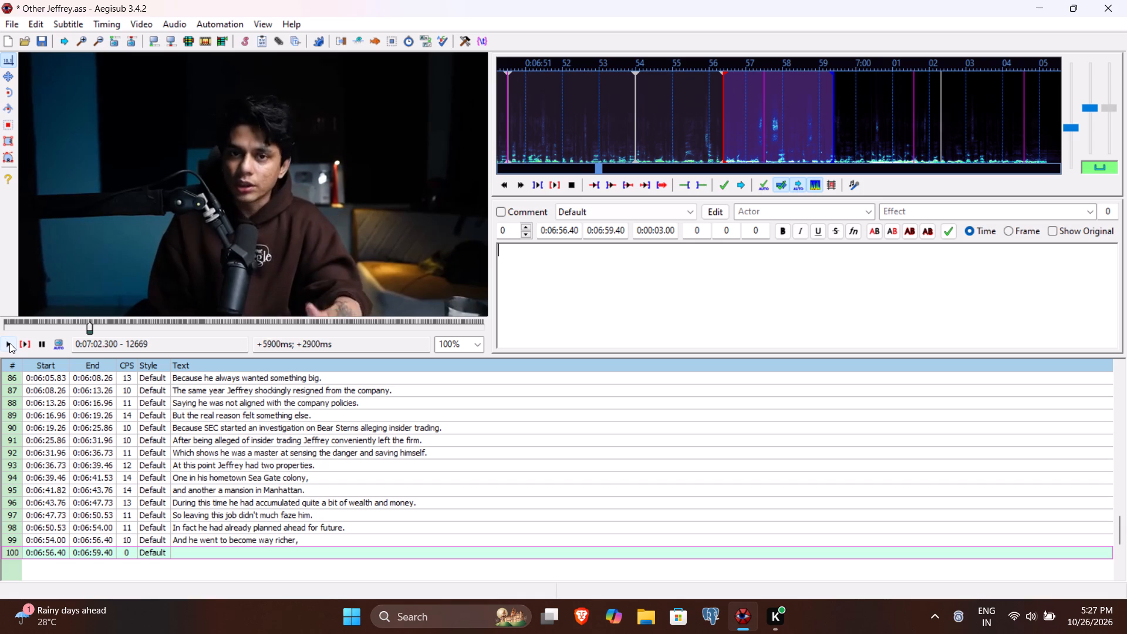
pyautogui.click(9, 343)
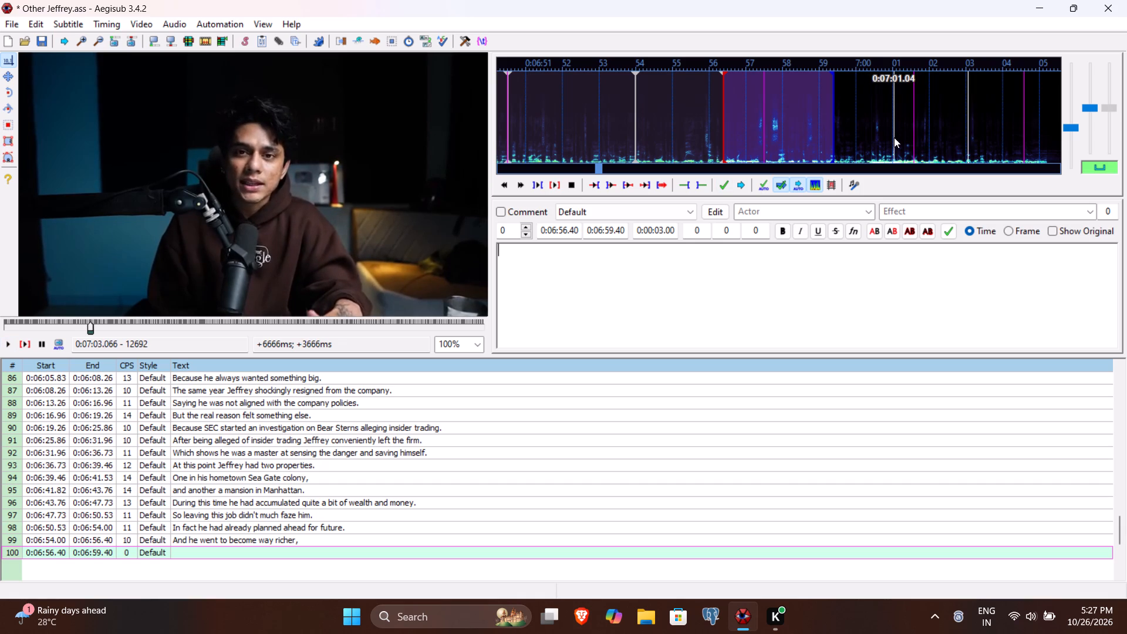
pyautogui.click(596, 232)
pyautogui.write('701')
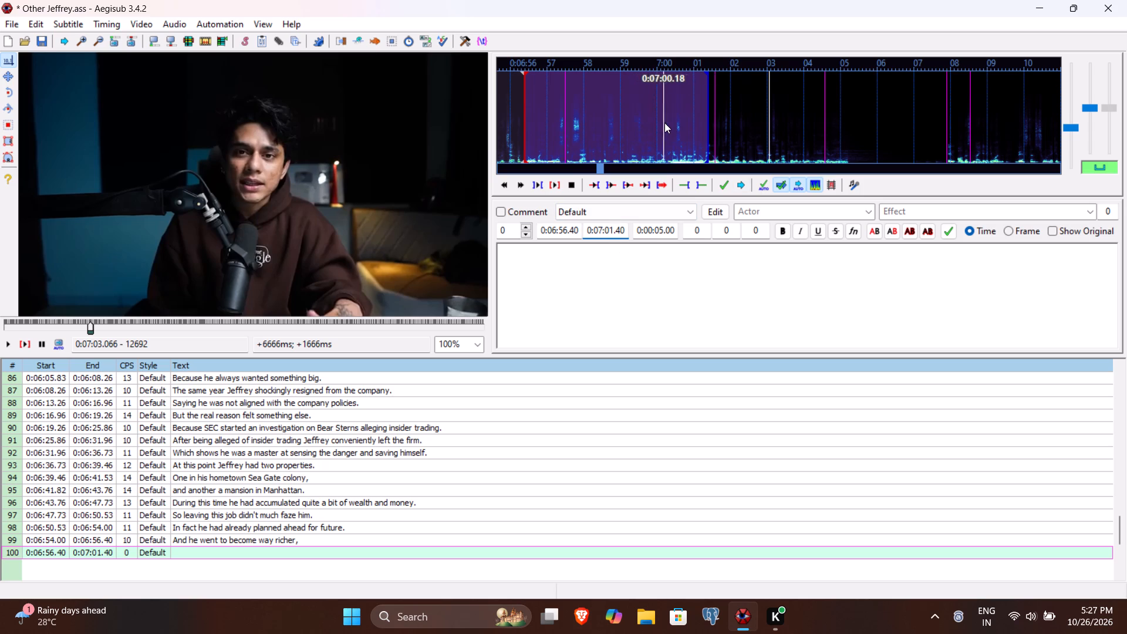
pyautogui.click(24, 343)
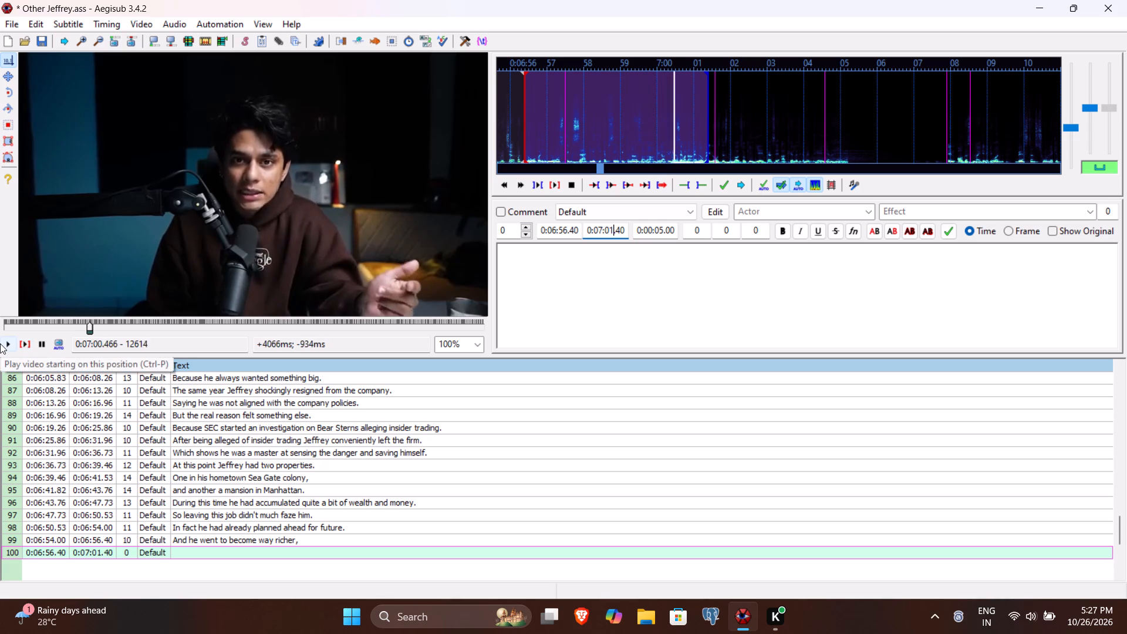
pyautogui.click(0, 343)
pyautogui.doubleClick(0, 343)
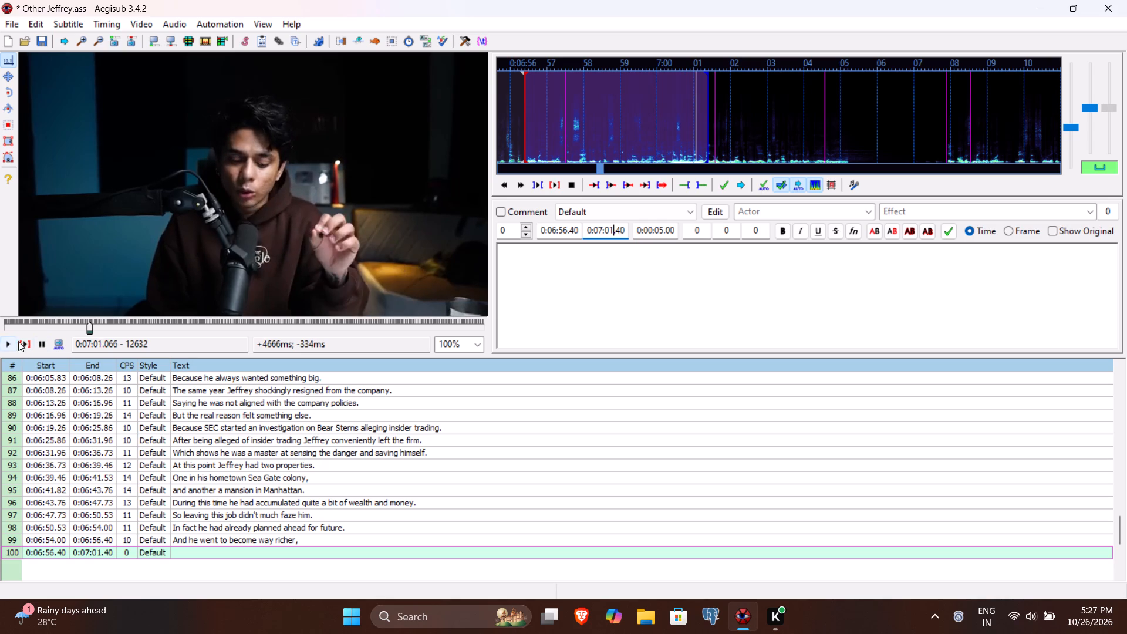
pyautogui.write('06')
# Enter "but no one actually knows how did he become so rich" as line 100's text and commit it.
pyautogui.click(596, 264)
pyautogui.write('But')
pyautogui.press('space')
pyautogui.press('BackSpace')
pyautogui.press('BackSpace')
pyautogui.press('BackSpace')
pyautogui.press('BackSpace')
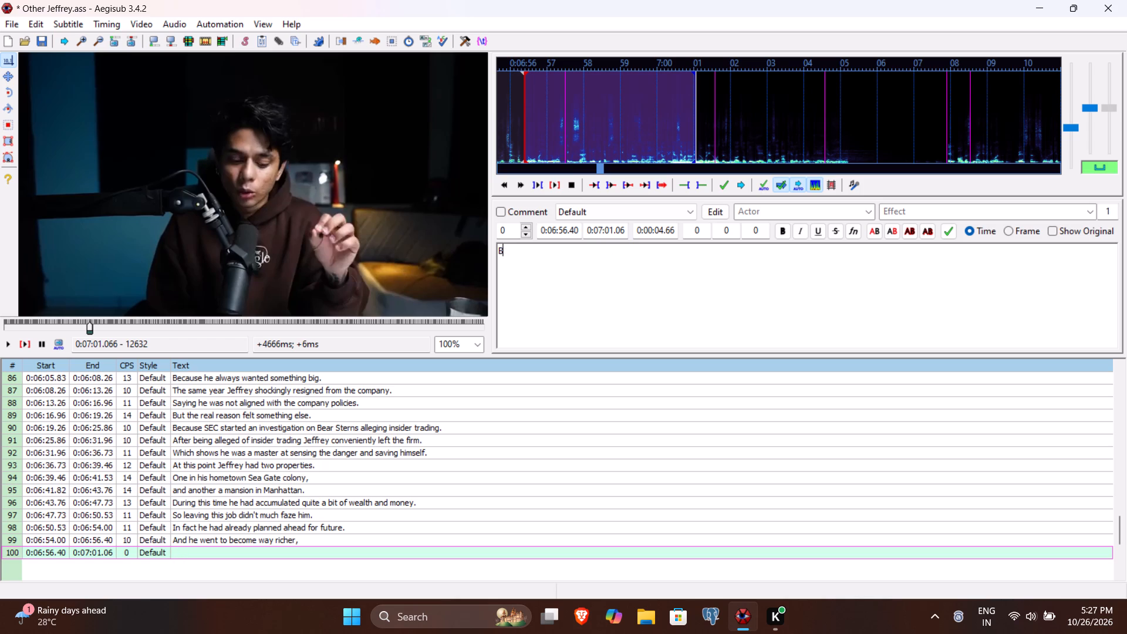
pyautogui.write('but on')
pyautogui.press('BackSpace')
pyautogui.press('BackSpace')
pyautogui.write('no on e')
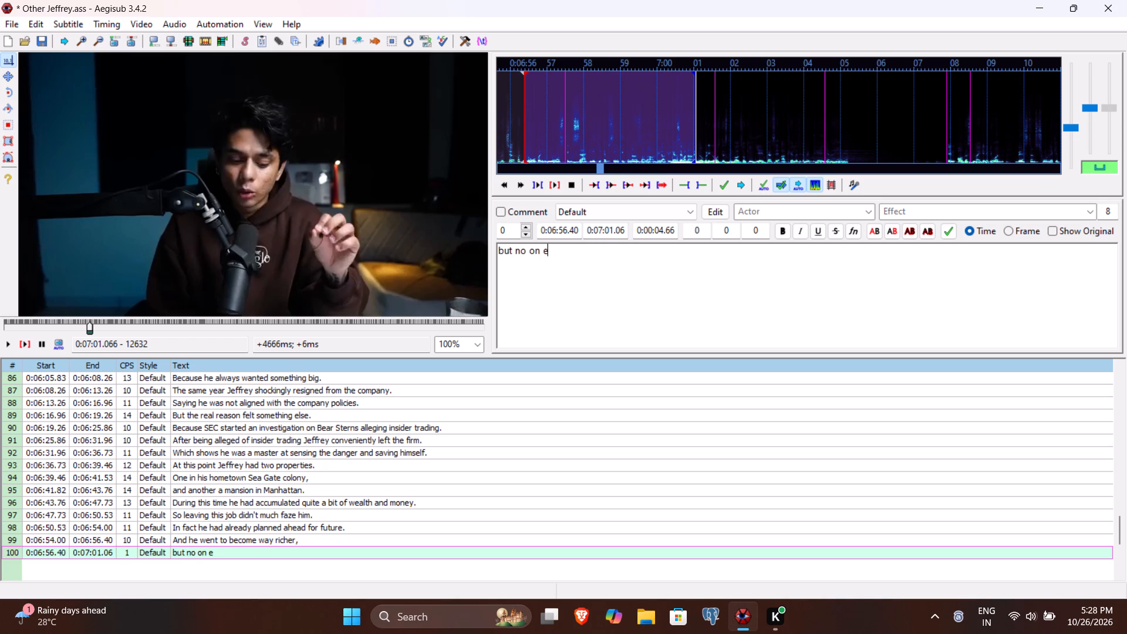
pyautogui.press('BackSpace')
pyautogui.press('BackSpace')
pyautogui.write('ea')
pyautogui.press('space')
pyautogui.press('BackSpace')
pyautogui.press('BackSpace')
pyautogui.press('space')
pyautogui.write('actual')
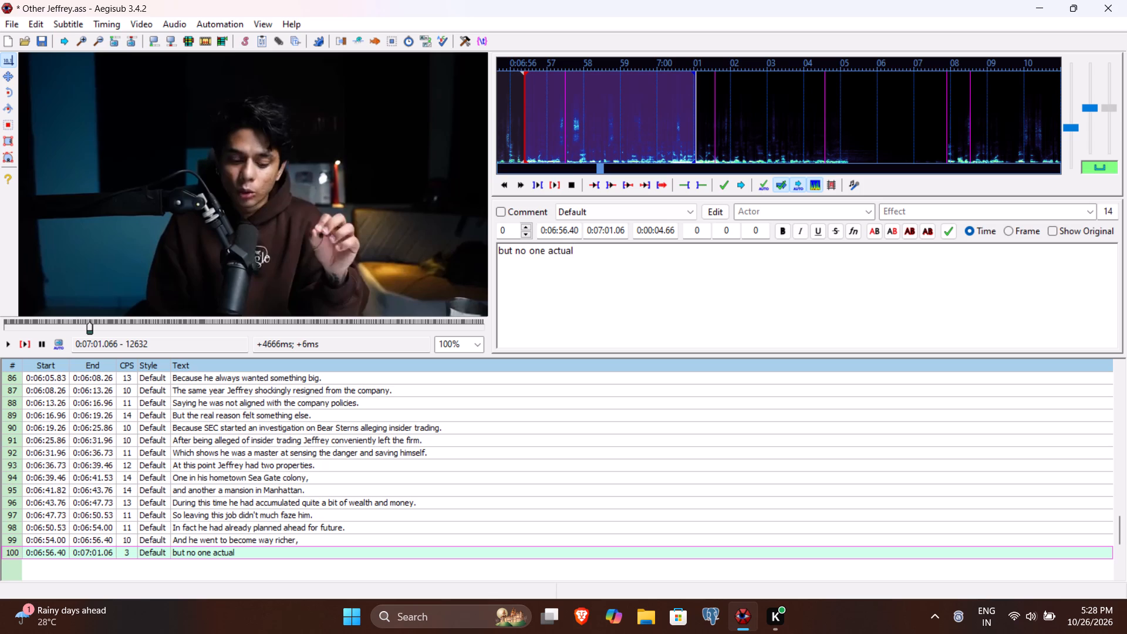
pyautogui.write('ly know')
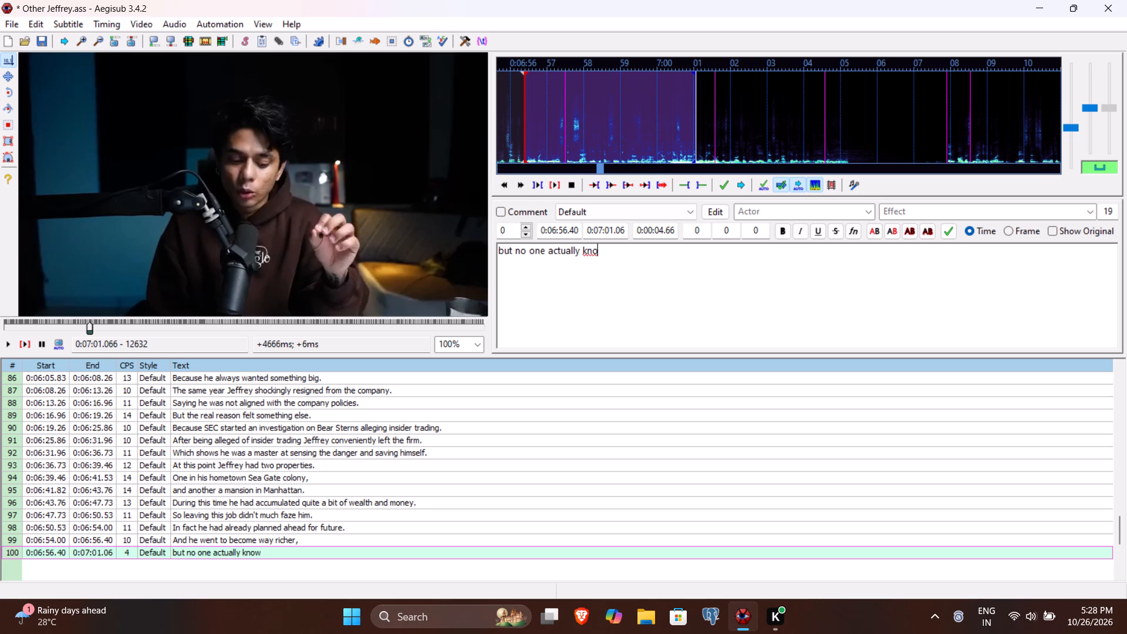
pyautogui.press('space')
pyautogui.press('BackSpace')
pyautogui.write('s how did he become so rich')
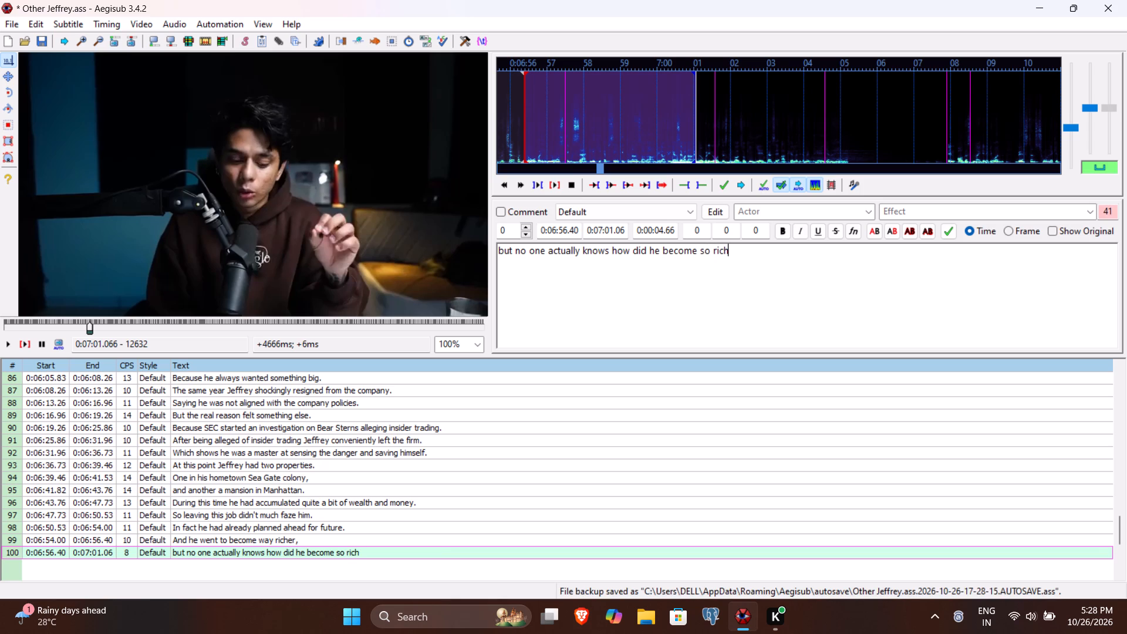
pyautogui.press('Return')
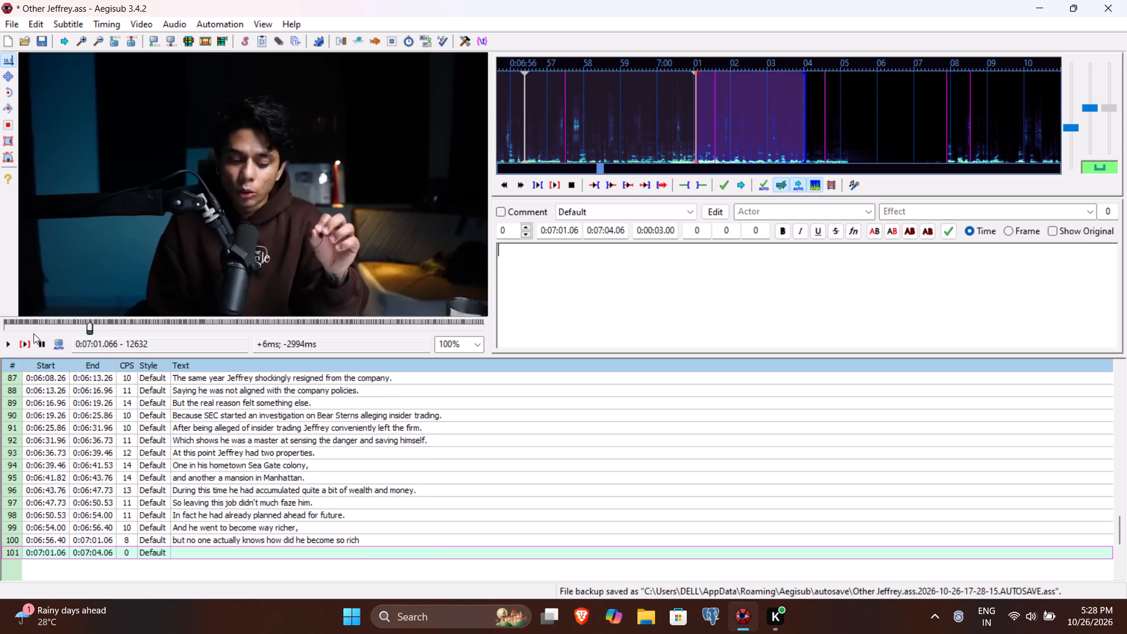
# Play the next spoken phrase and set line 101's end time to 0:07:05.23.
pyautogui.click(26, 342)
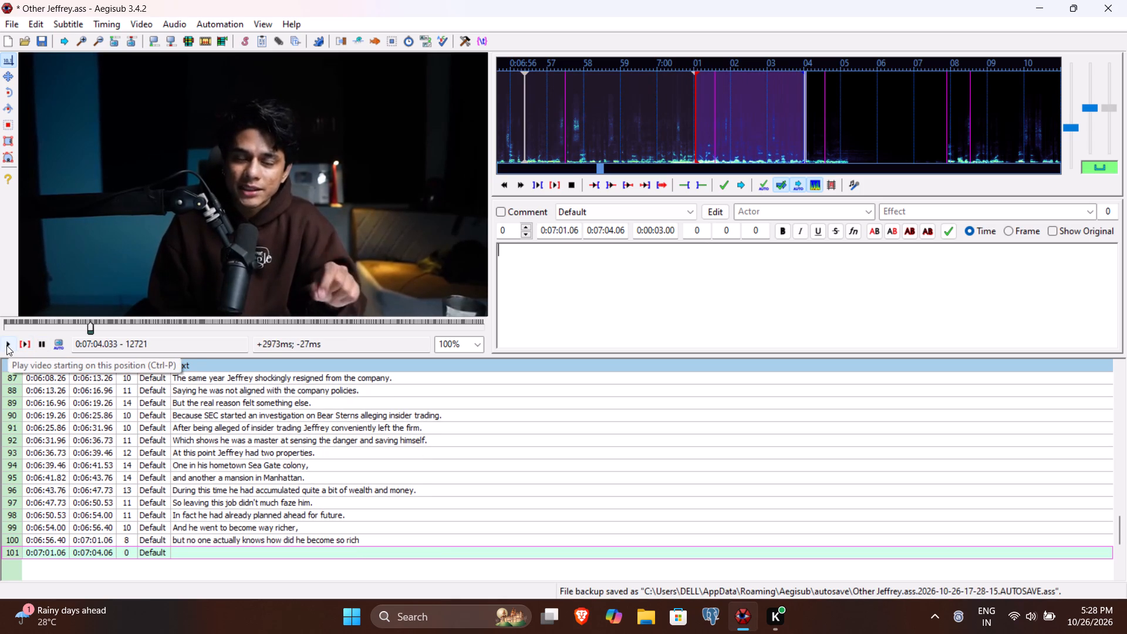
pyautogui.click(6, 345)
pyautogui.click(6, 345)
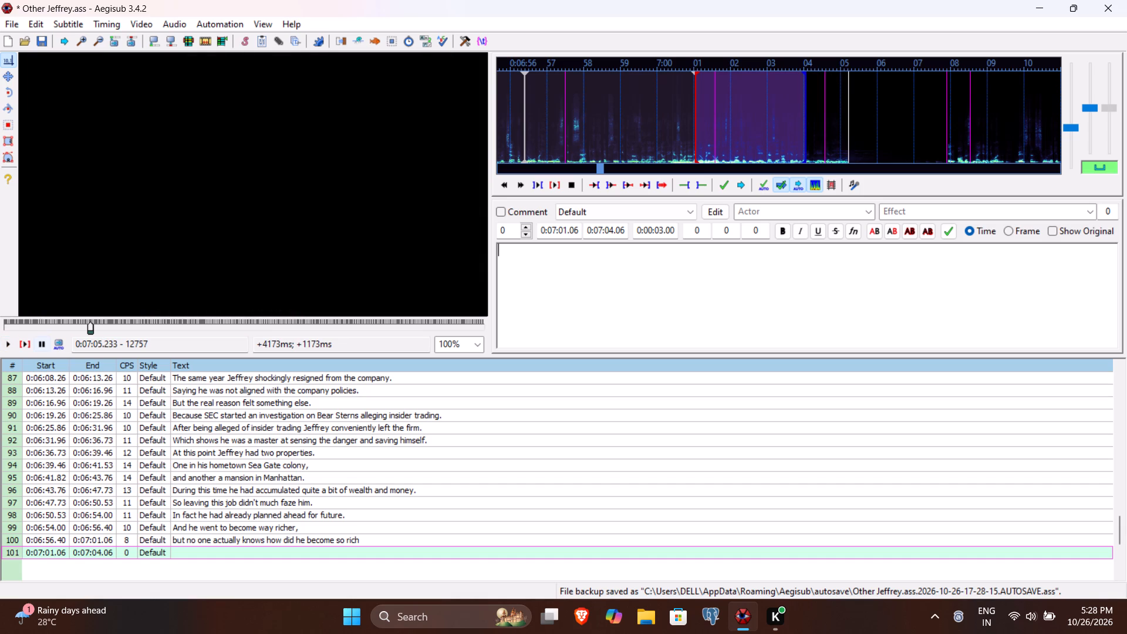
pyautogui.click(605, 235)
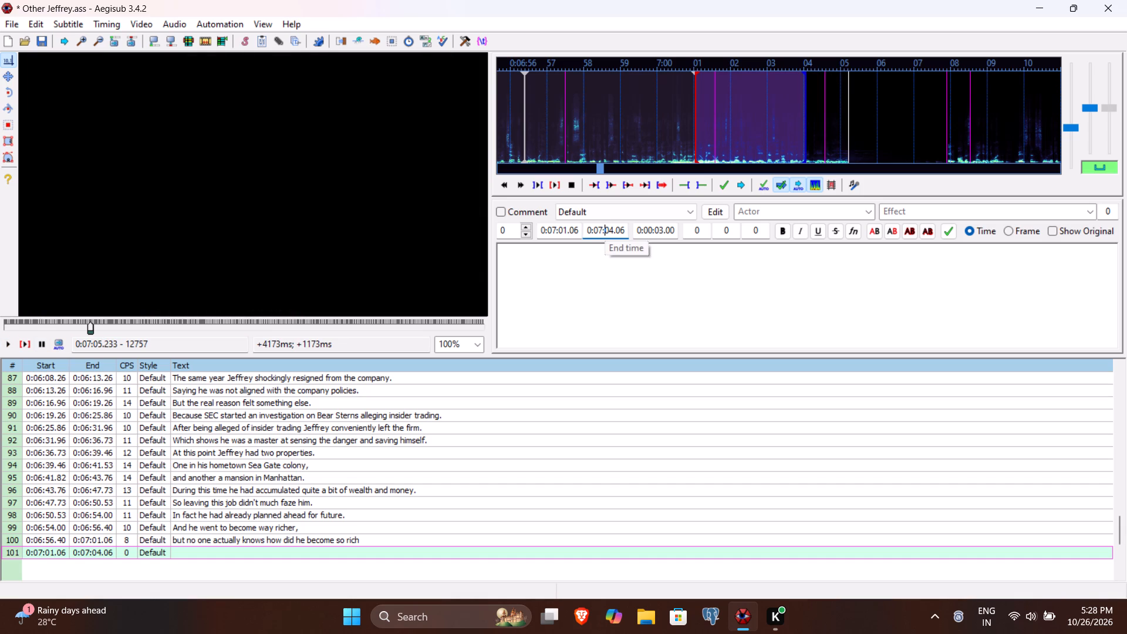
pyautogui.write('0523')
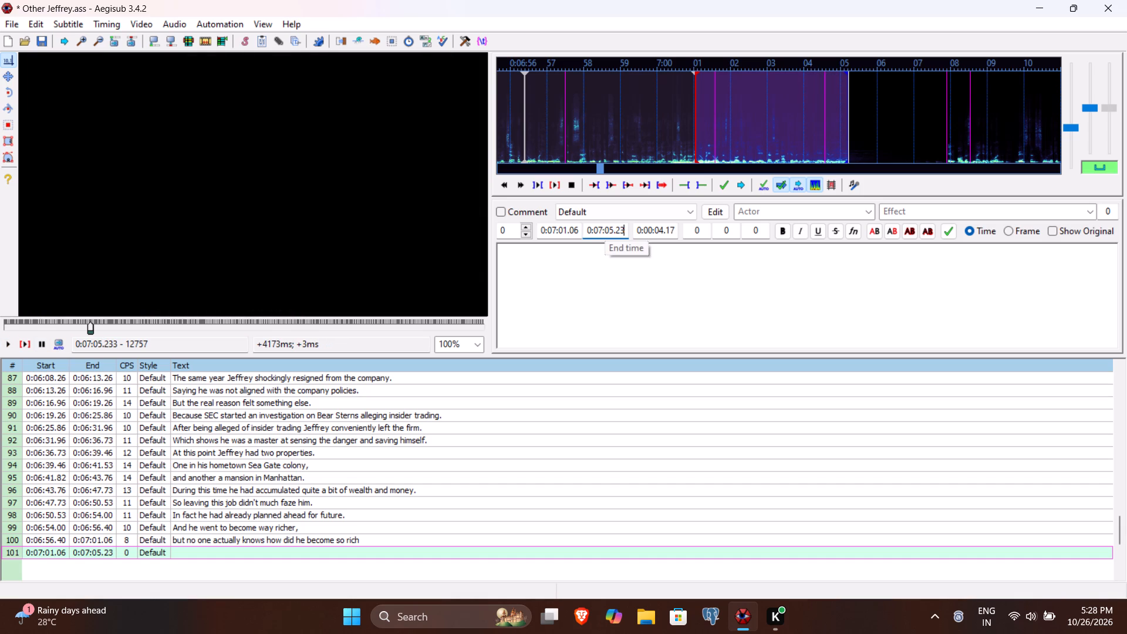
# Enter "and the fact that if the money was even legitimate or not." as line 101's text and commit it.
pyautogui.click(554, 292)
pyautogui.write('and the fact that if')
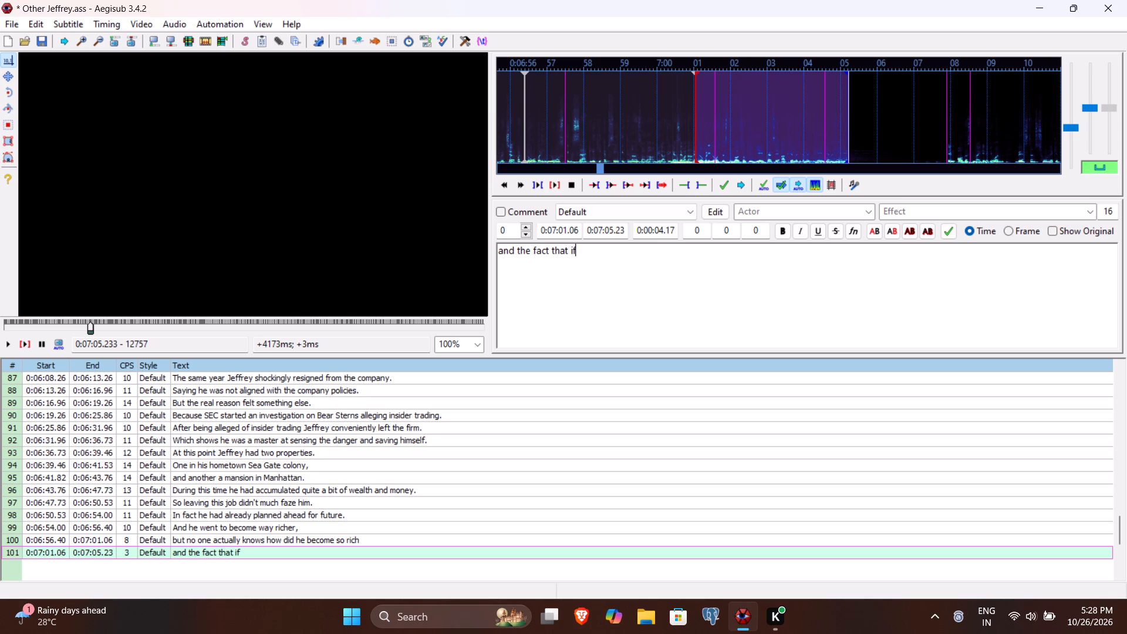
pyautogui.press('space')
pyautogui.write('the money was even legitimate o')
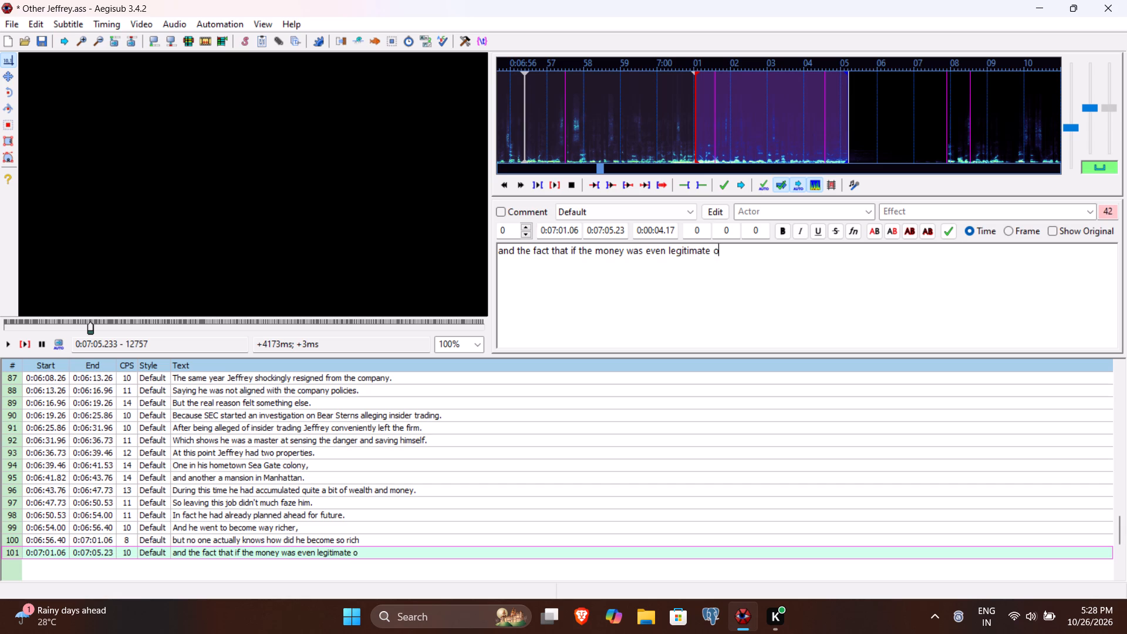
pyautogui.write('r not.')
pyautogui.press('Return')
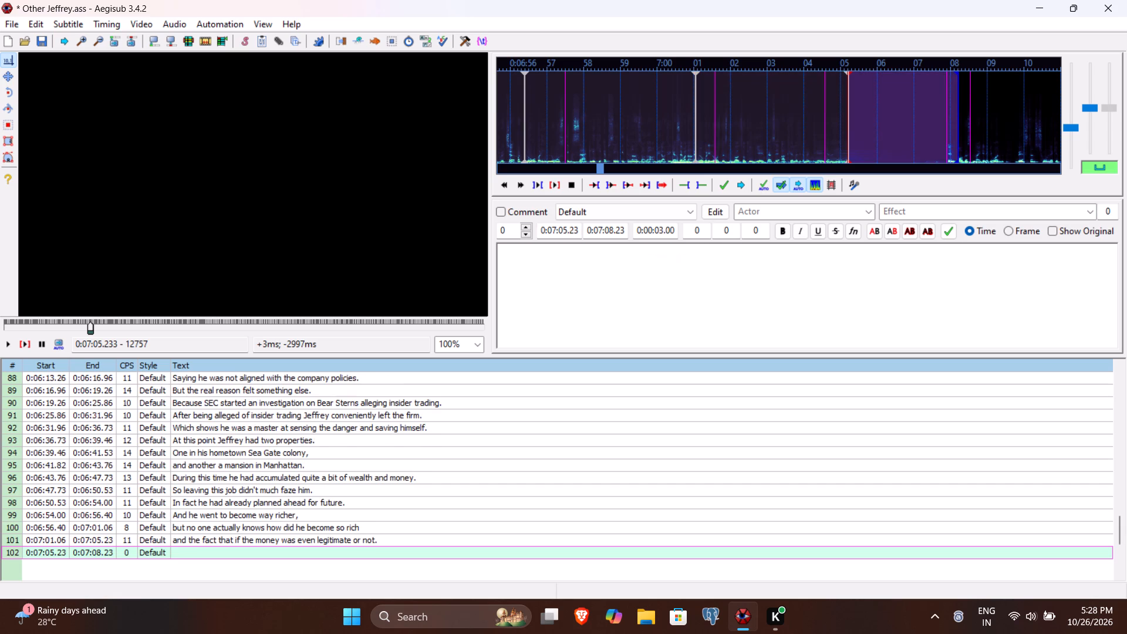
# Save the subtitle file.
pyautogui.hotkey('ctrl', 's')
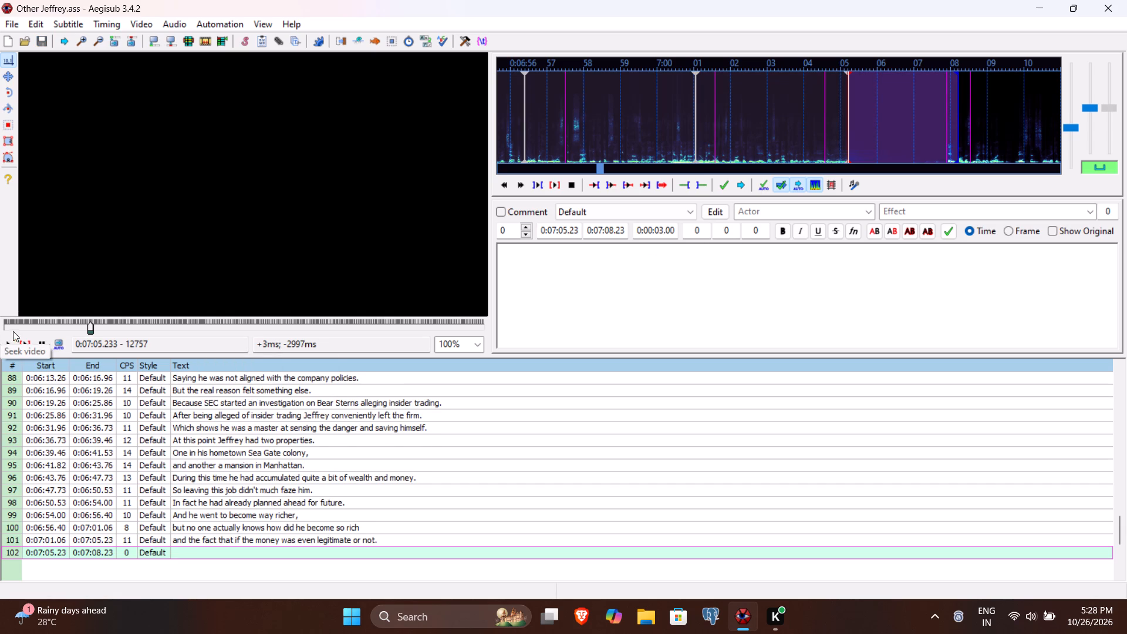
# Play line 102 to find where speech resumes after the pause and set its start time to 0:07:07.92.
pyautogui.click(25, 342)
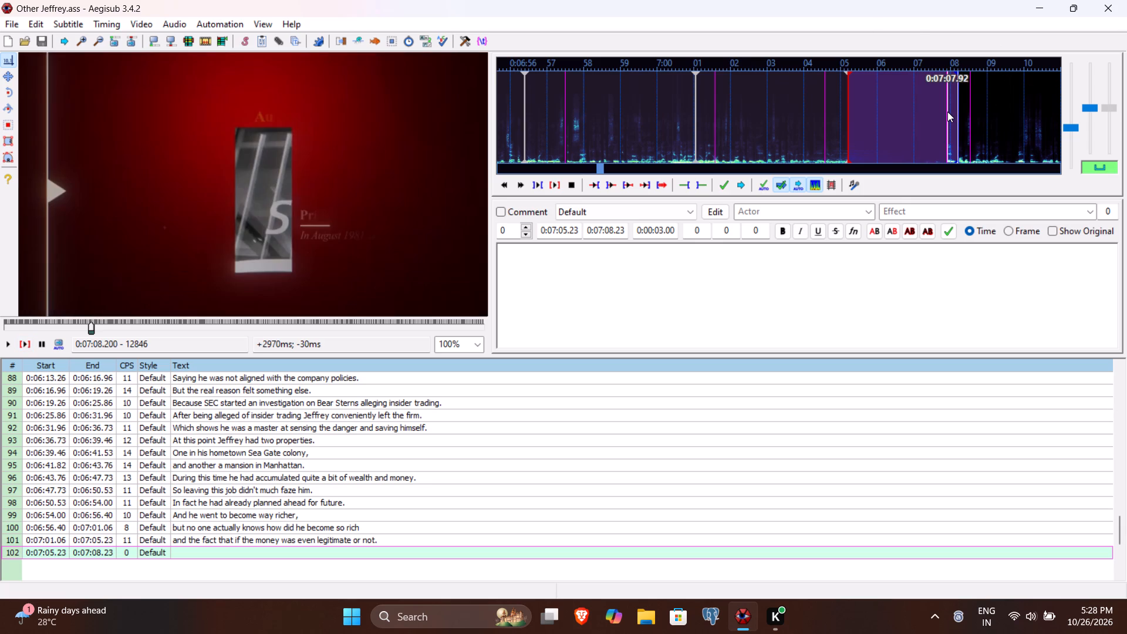
pyautogui.click(563, 229)
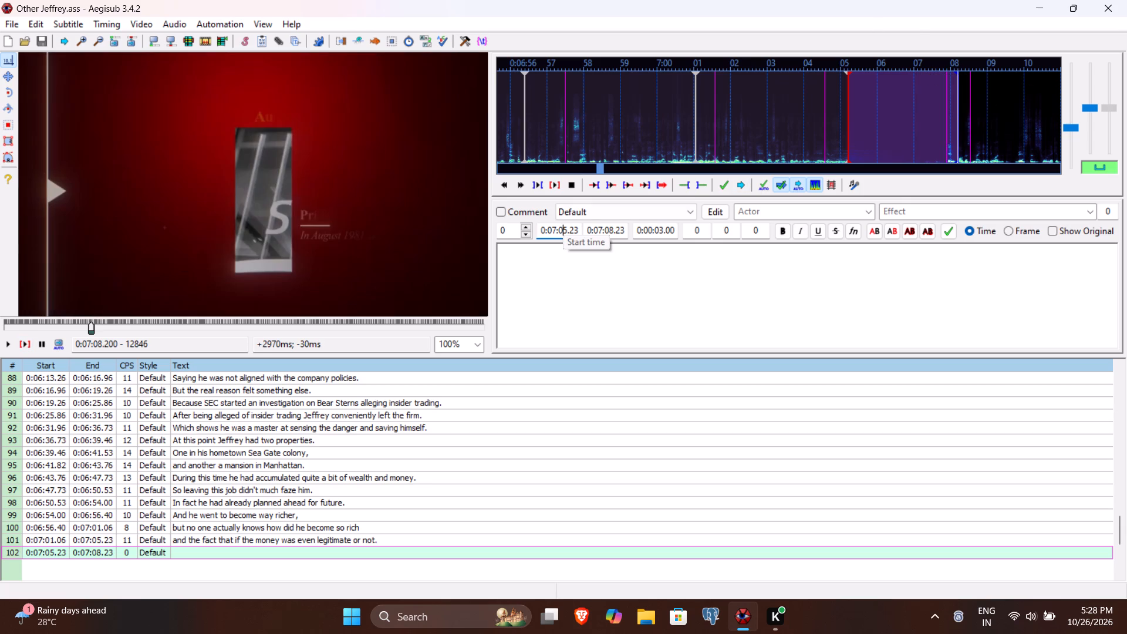
pyautogui.write('792')
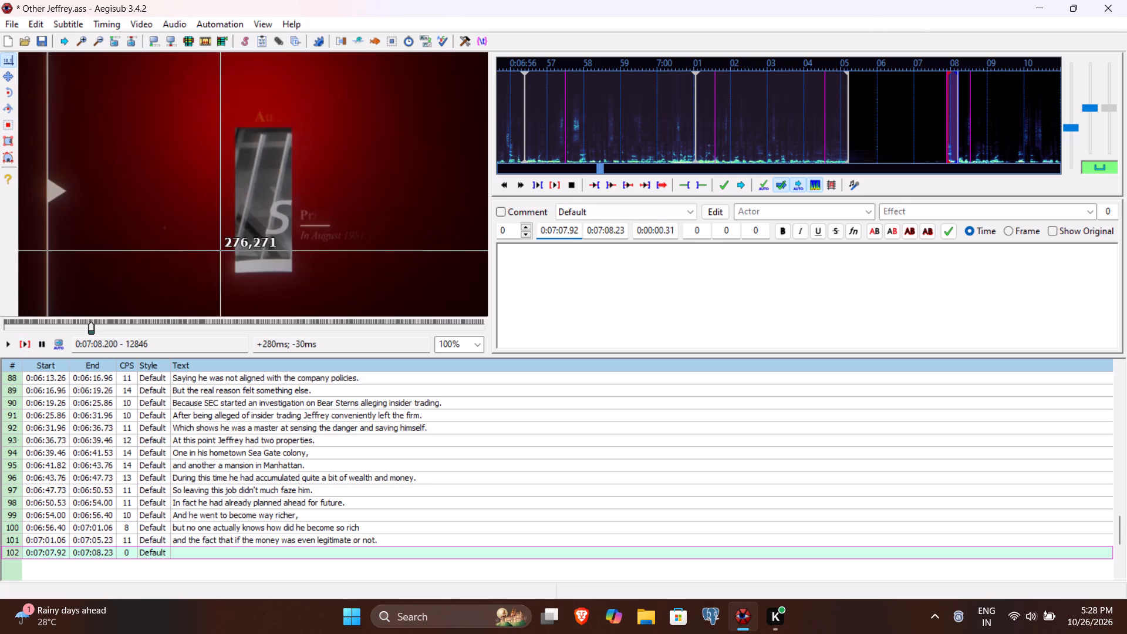
# Play on to the end of the spoken phrase and set line 102's end time to 0:07:09.53.
pyautogui.click(23, 347)
pyautogui.click(11, 345)
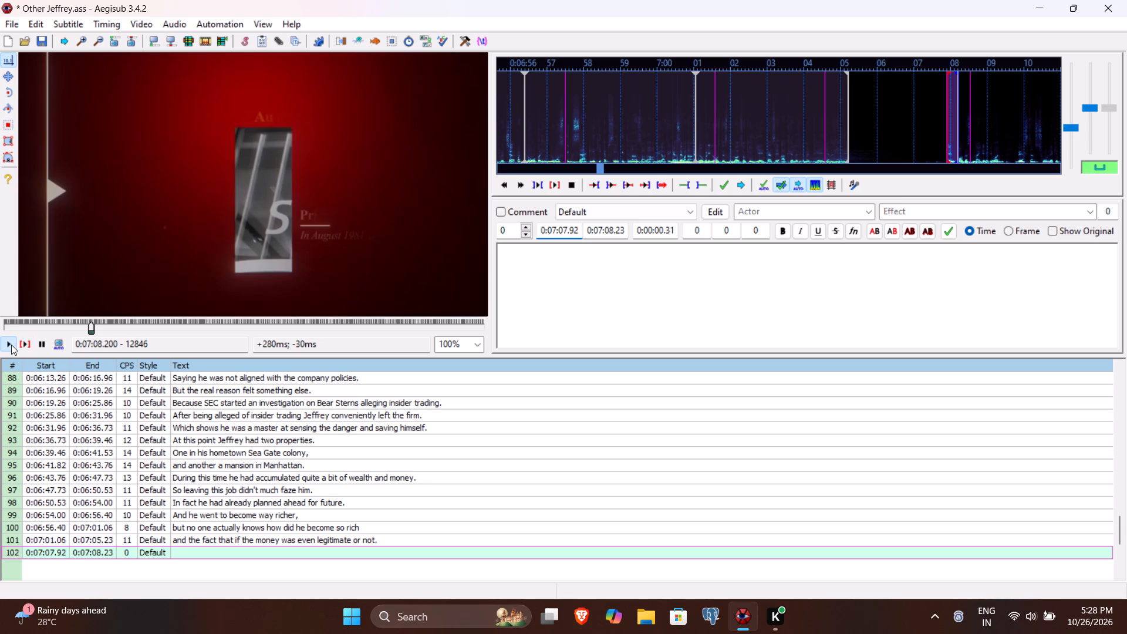
pyautogui.click(11, 345)
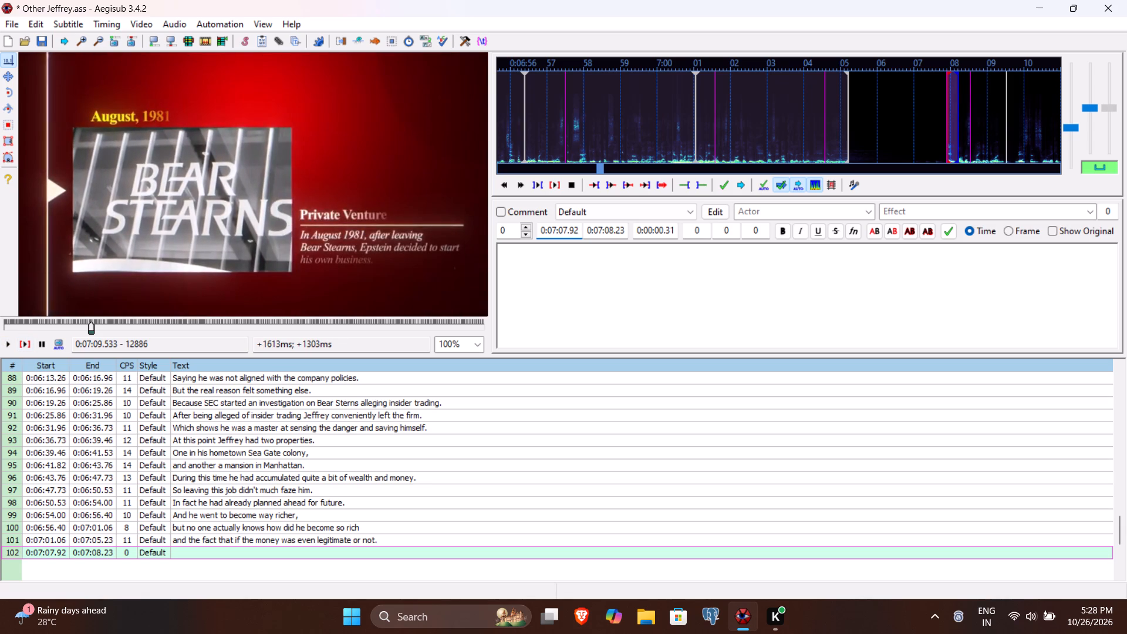
pyautogui.click(612, 231)
pyautogui.press('BackSpace')
pyautogui.press('9')
pyautogui.write('53')
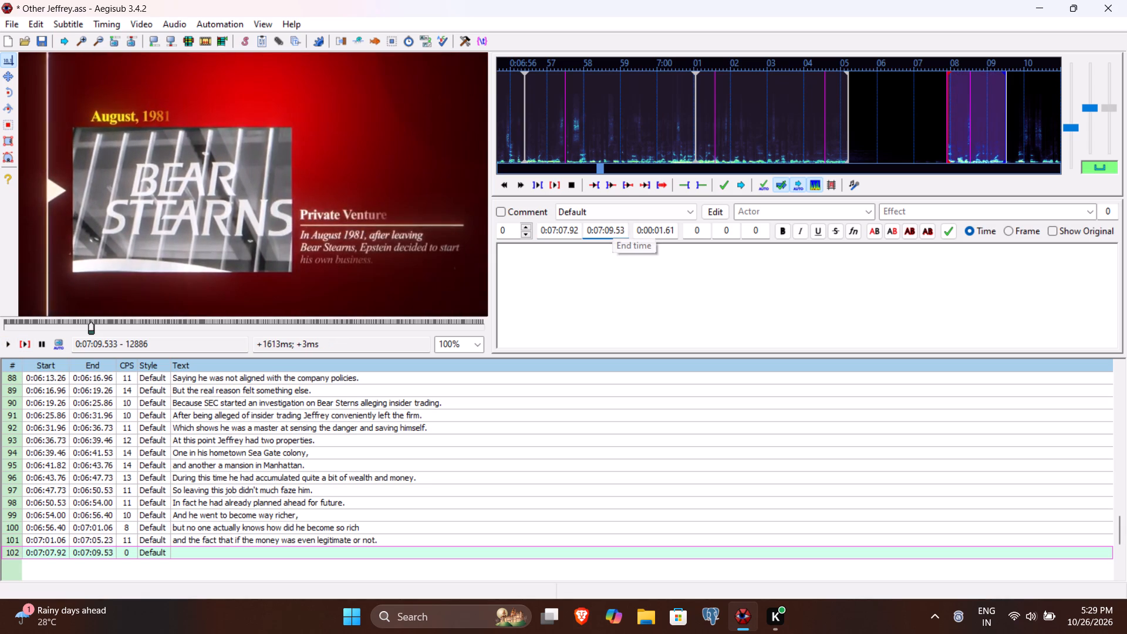
# Enter "In August 1981," as line 102's text and commit it.
pyautogui.click(566, 302)
pyautogui.write('In August 1981')
pyautogui.press(',')
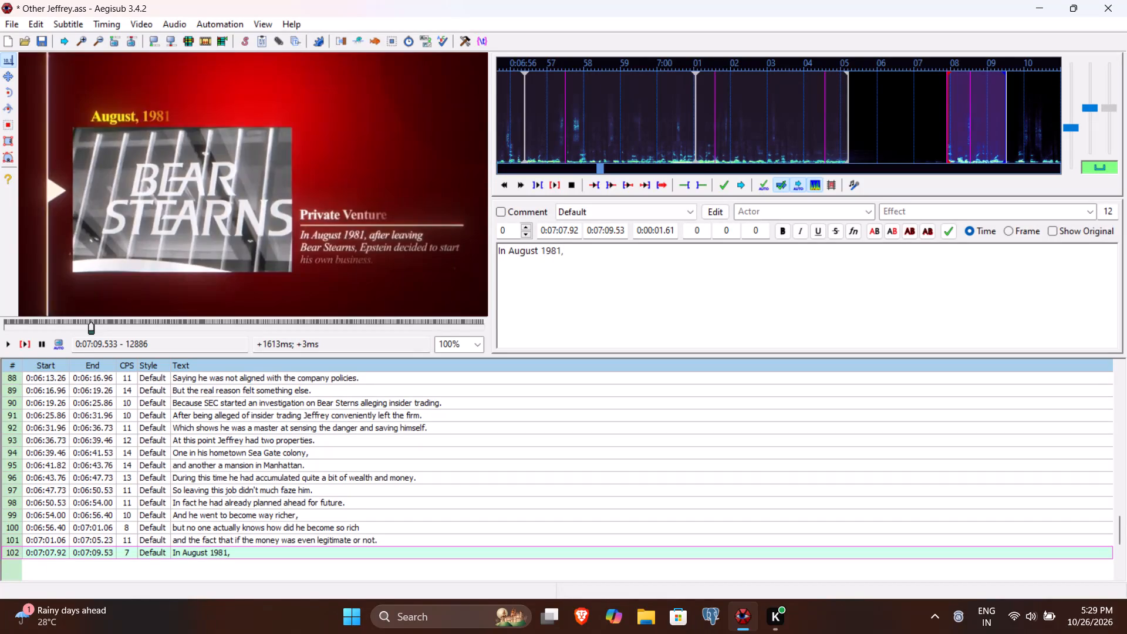
pyautogui.press('Return')
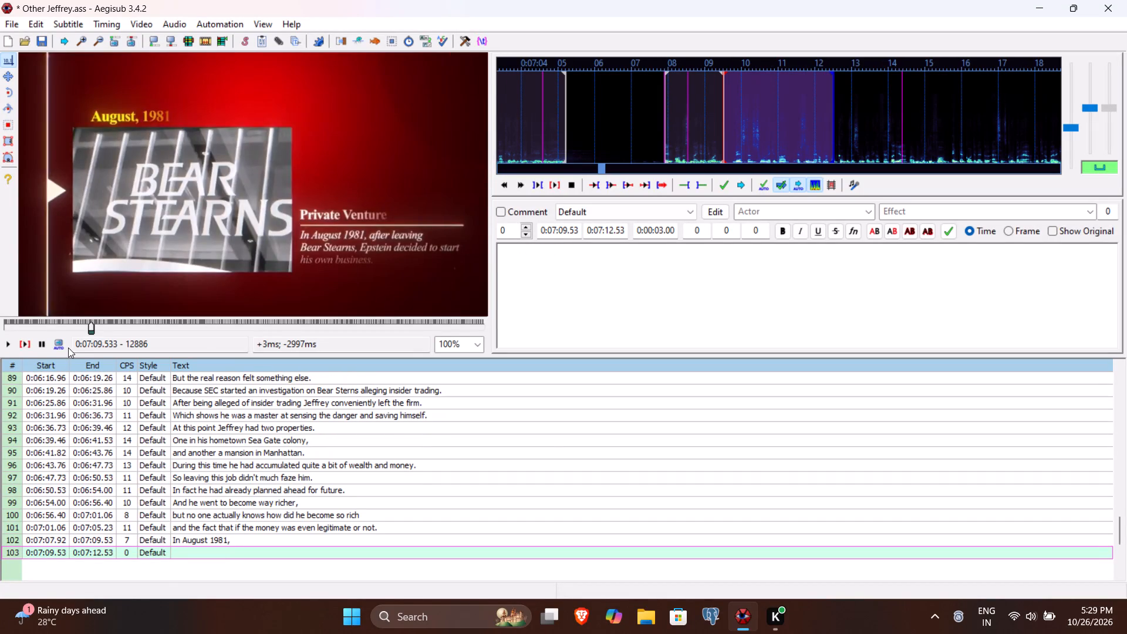
# Play line 103 through to the end of the spoken phrase and set its end time to 0:07:14.60.
pyautogui.click(25, 340)
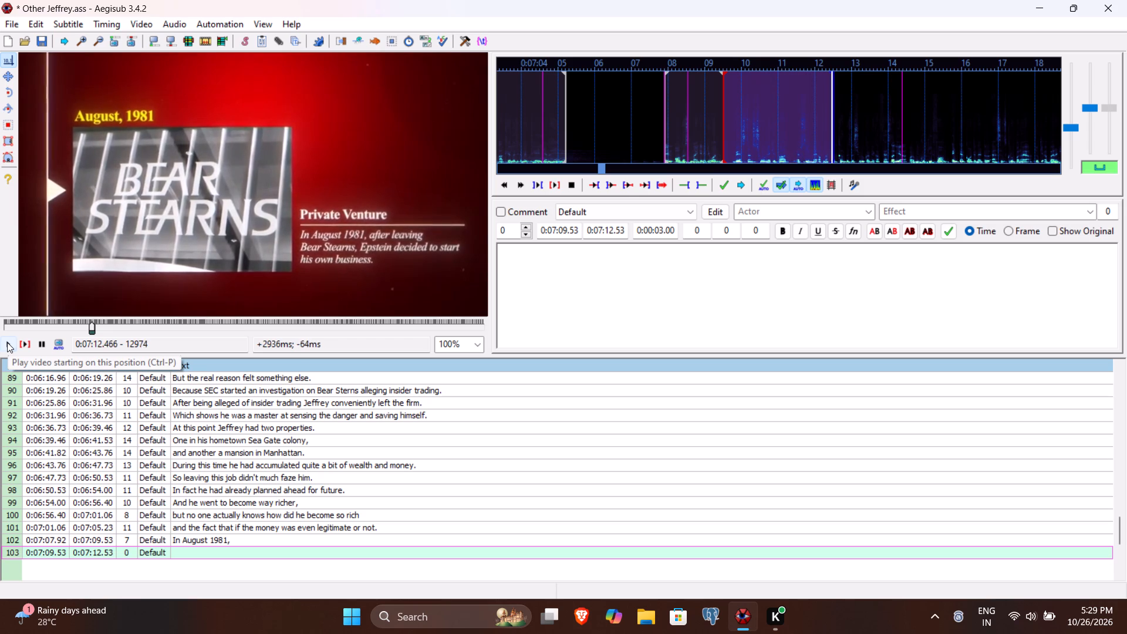
pyautogui.click(7, 342)
pyautogui.click(7, 342)
pyautogui.click(7, 342)
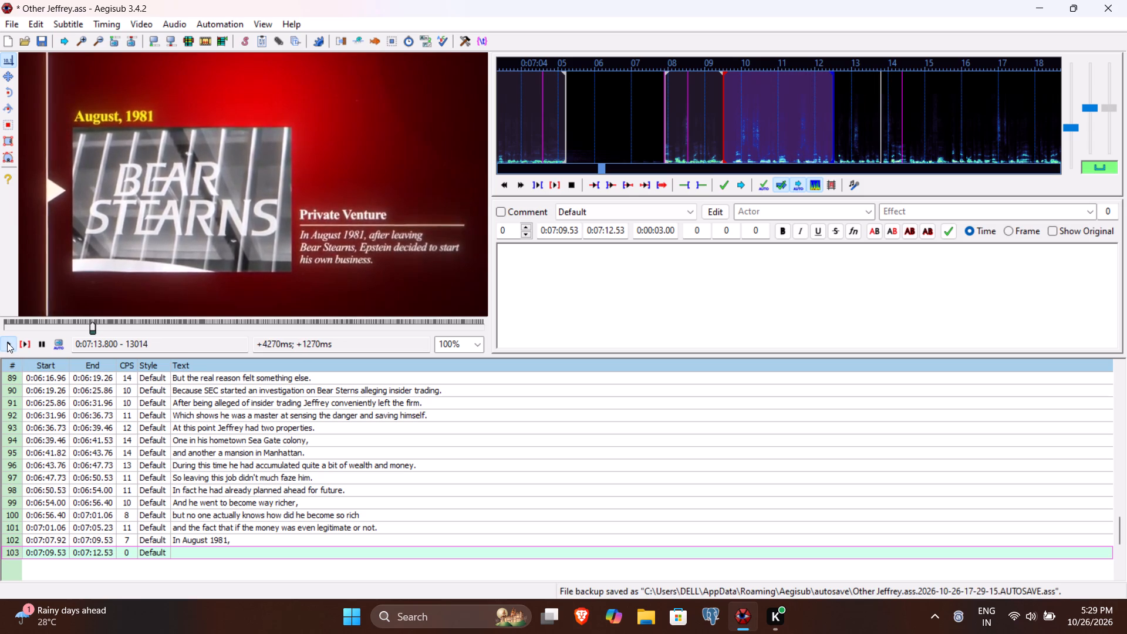
pyautogui.click(7, 342)
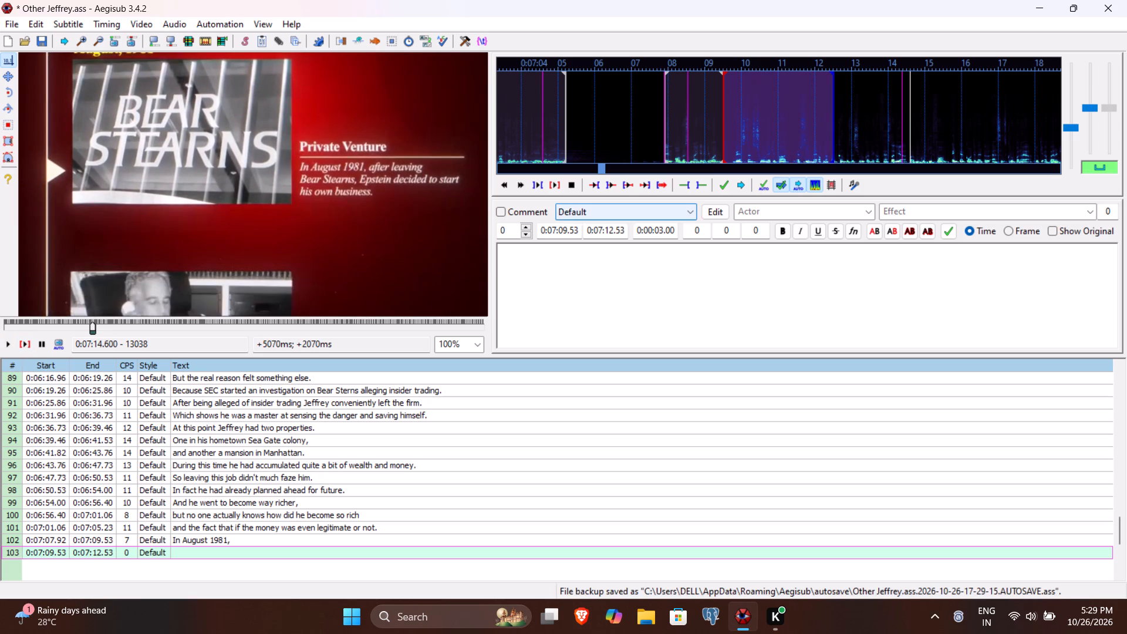
pyautogui.click(608, 233)
pyautogui.press('4')
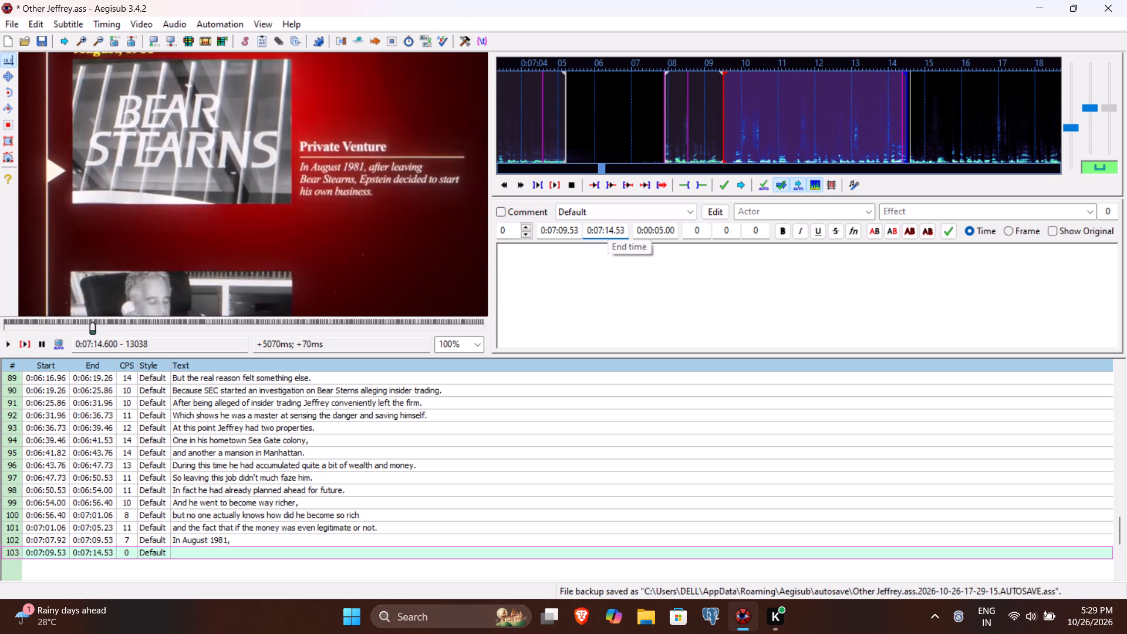
pyautogui.write('60')
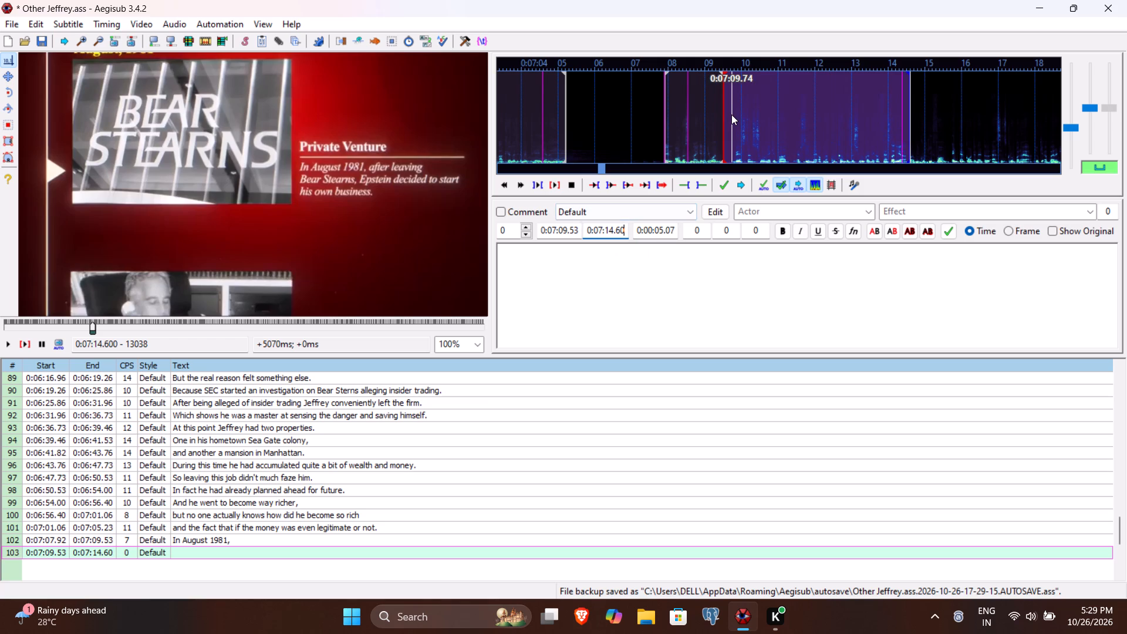
# Set line 103's start time to 0:07:09.74, where the speech begins in the audio spectrum.
pyautogui.click(571, 232)
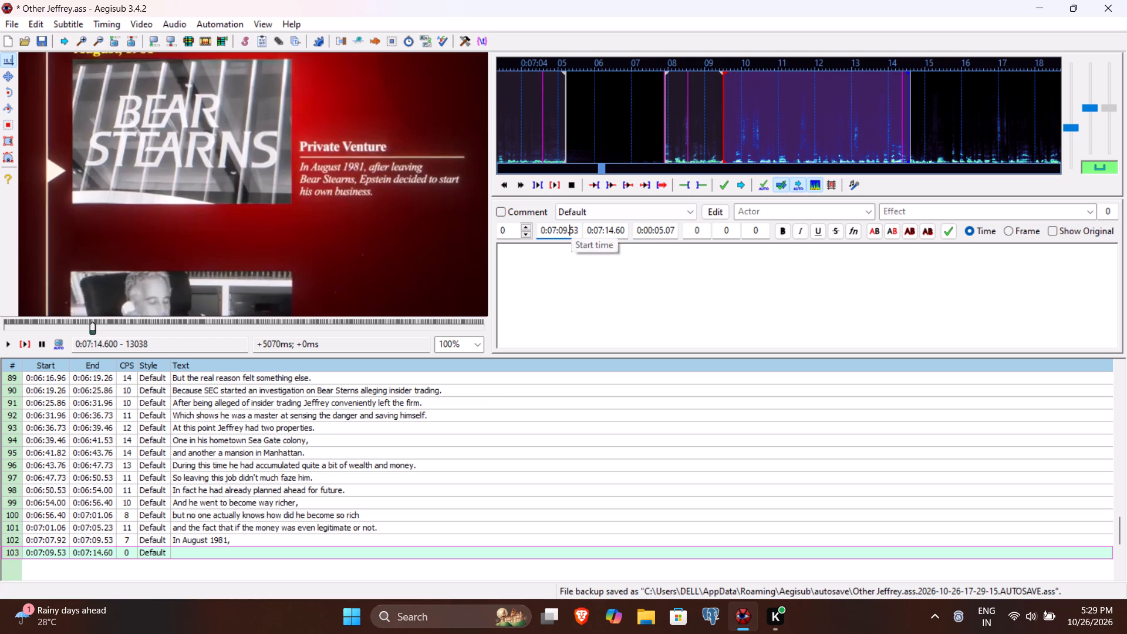
pyautogui.write('74')
# Enter "after leaving Bear Sterns, Epstein wanted to build his own business," as line 103's text and commit it.
pyautogui.click(555, 254)
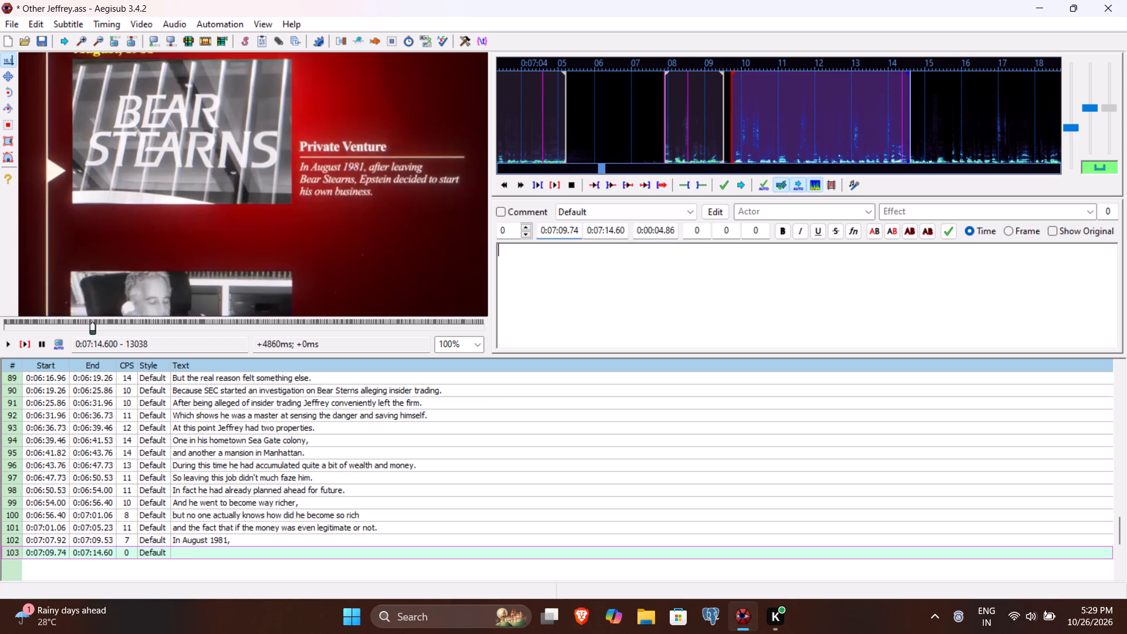
pyautogui.write('after leavin')
pyautogui.press('space')
pyautogui.press('BackSpace')
pyautogui.write('g Bear Sterans')
pyautogui.press('BackSpace')
pyautogui.press('BackSpace')
pyautogui.press('BackSpace')
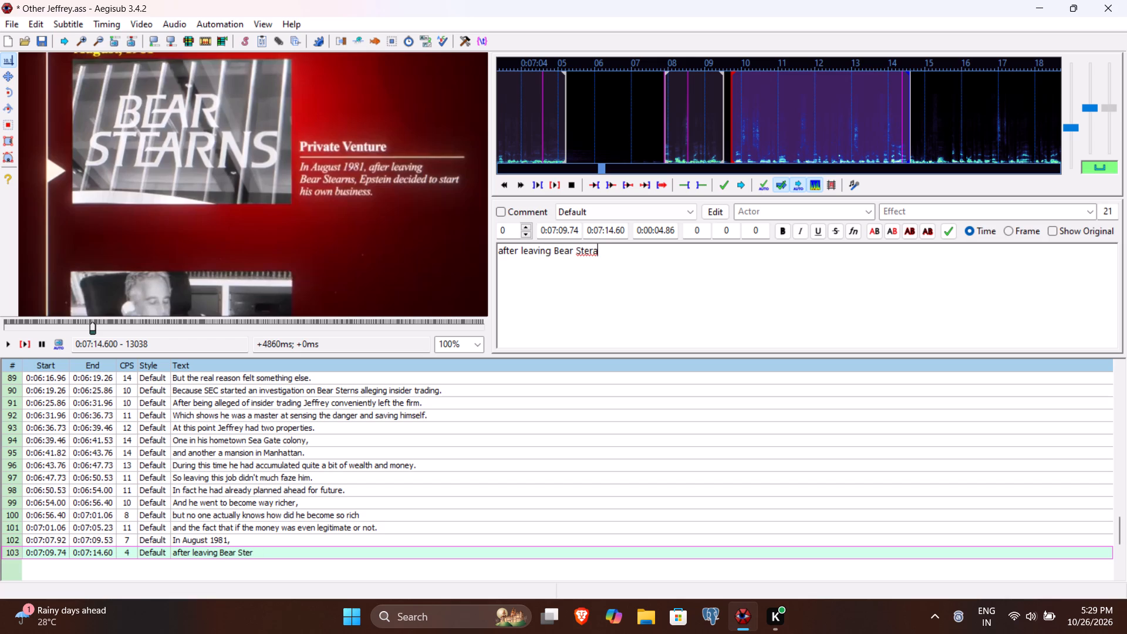
pyautogui.write('ns')
pyautogui.press('space')
pyautogui.press('BackSpace')
pyautogui.write(', Eost')
pyautogui.press('BackSpace')
pyautogui.press('BackSpace')
pyautogui.press('BackSpace')
pyautogui.write('pstein wan')
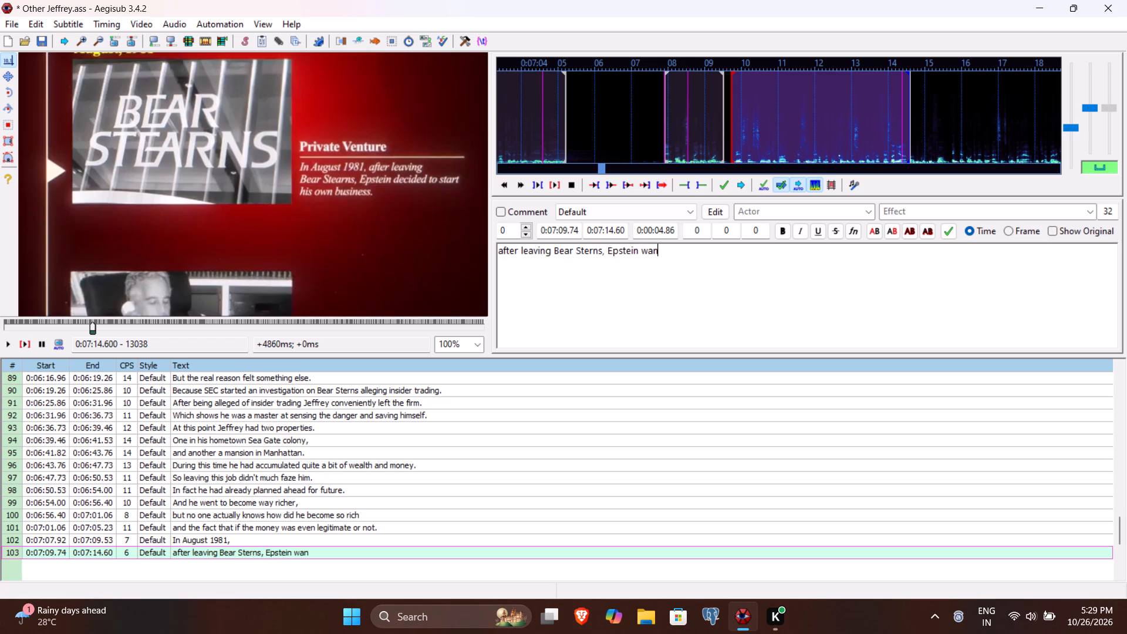
pyautogui.write('ted to bui')
pyautogui.write('ld i')
pyautogui.press('BackSpace')
pyautogui.write('his own business')
pyautogui.press('.')
pyautogui.press('BackSpace')
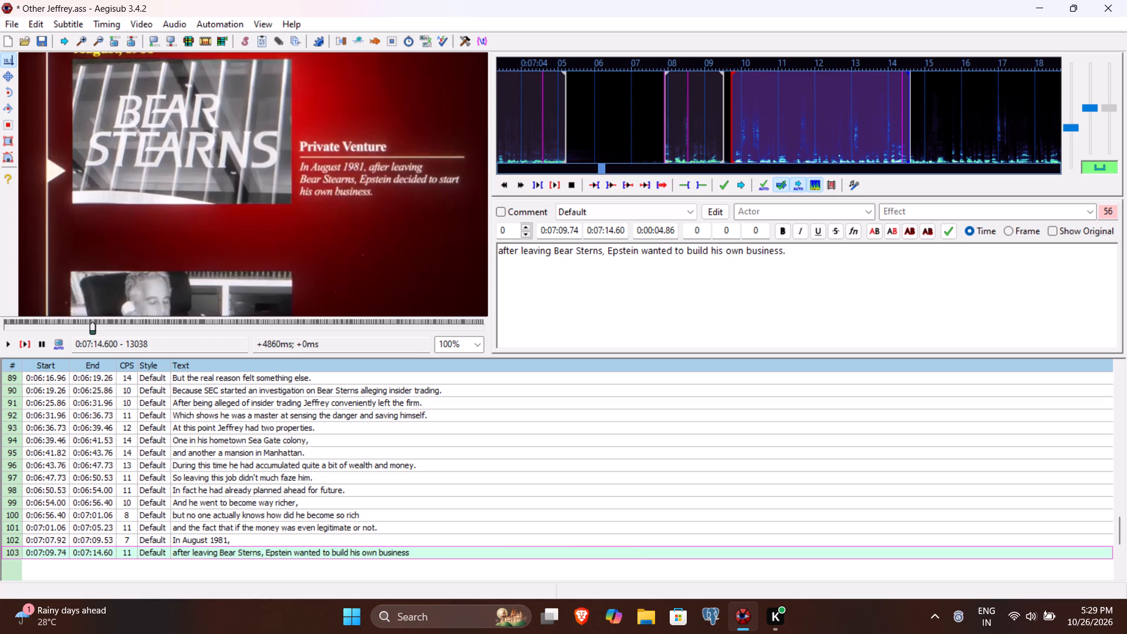
pyautogui.press(',')
pyautogui.press('Return')
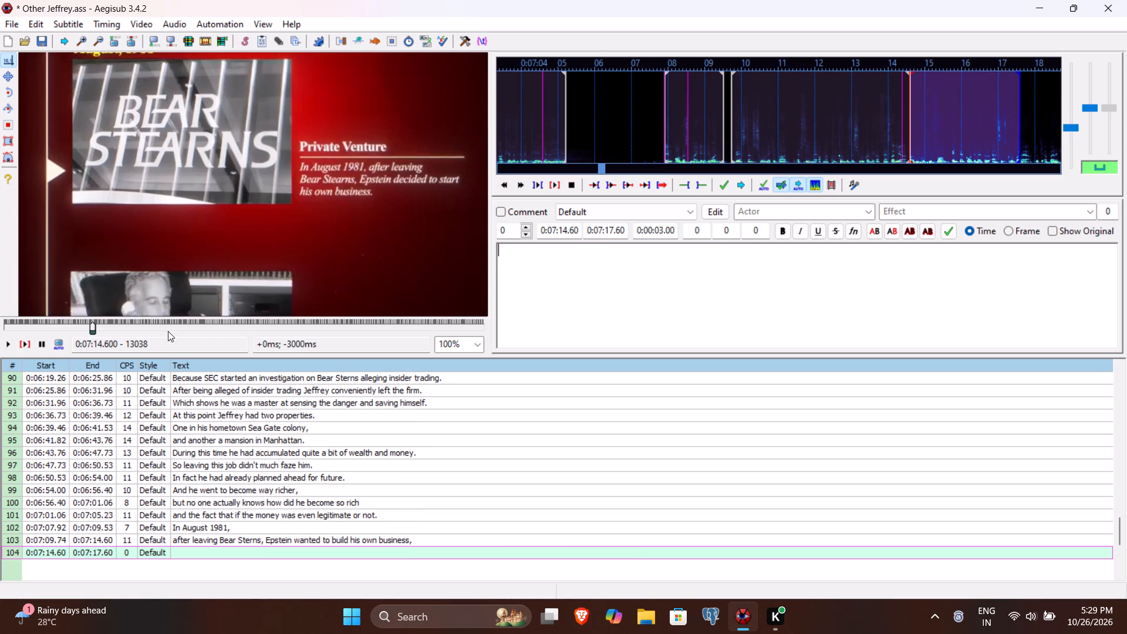
# Play line 104, replaying it to find the end of the phrase, and set its end time to 0:07:17.86.
pyautogui.click(23, 343)
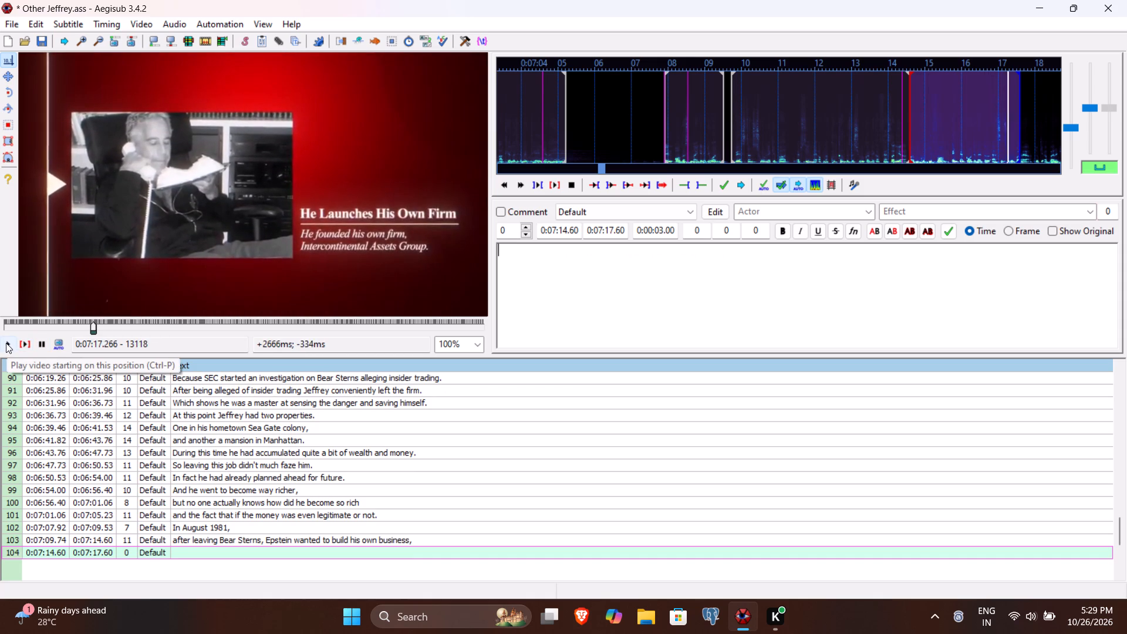
pyautogui.click(6, 343)
pyautogui.click(21, 338)
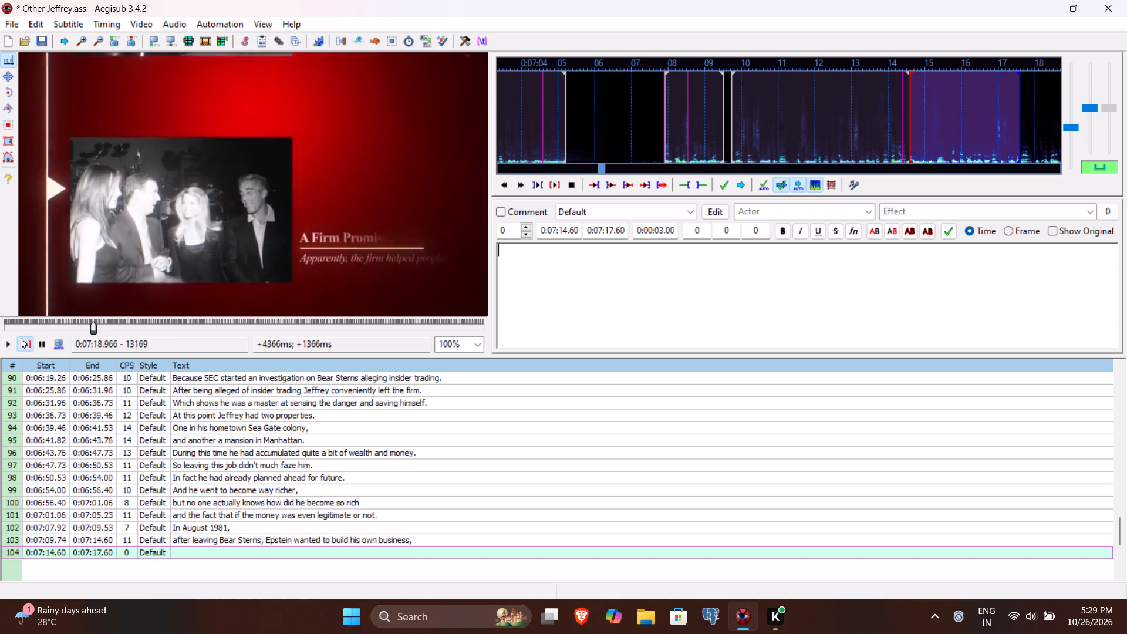
pyautogui.doubleClick(5, 342)
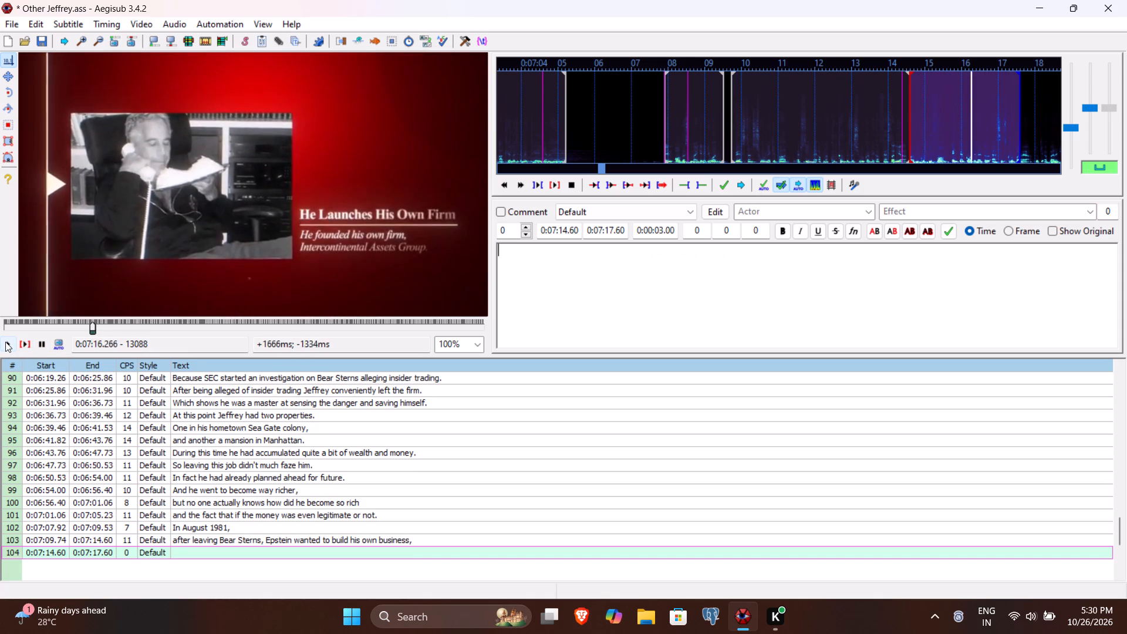
pyautogui.click(5, 342)
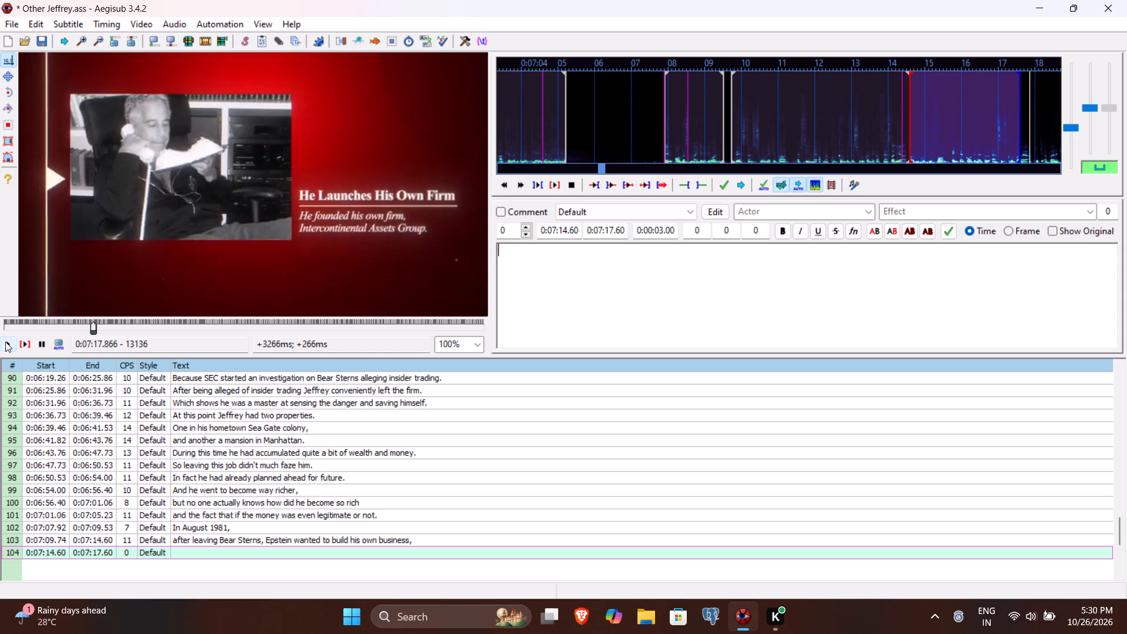
pyautogui.click(615, 235)
pyautogui.write('86')
# Enter "and created his own firm Intercontinental Assets Group." as line 104's text and commit it.
pyautogui.click(575, 269)
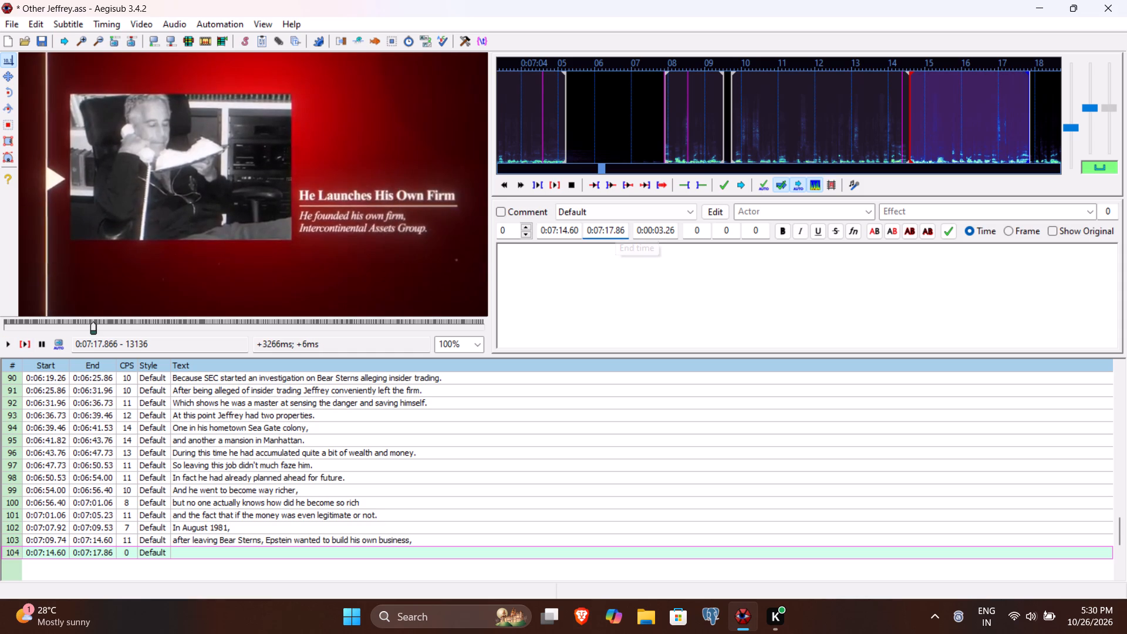
pyautogui.write('and created')
pyautogui.press('space')
pyautogui.write('his own firm Intercon')
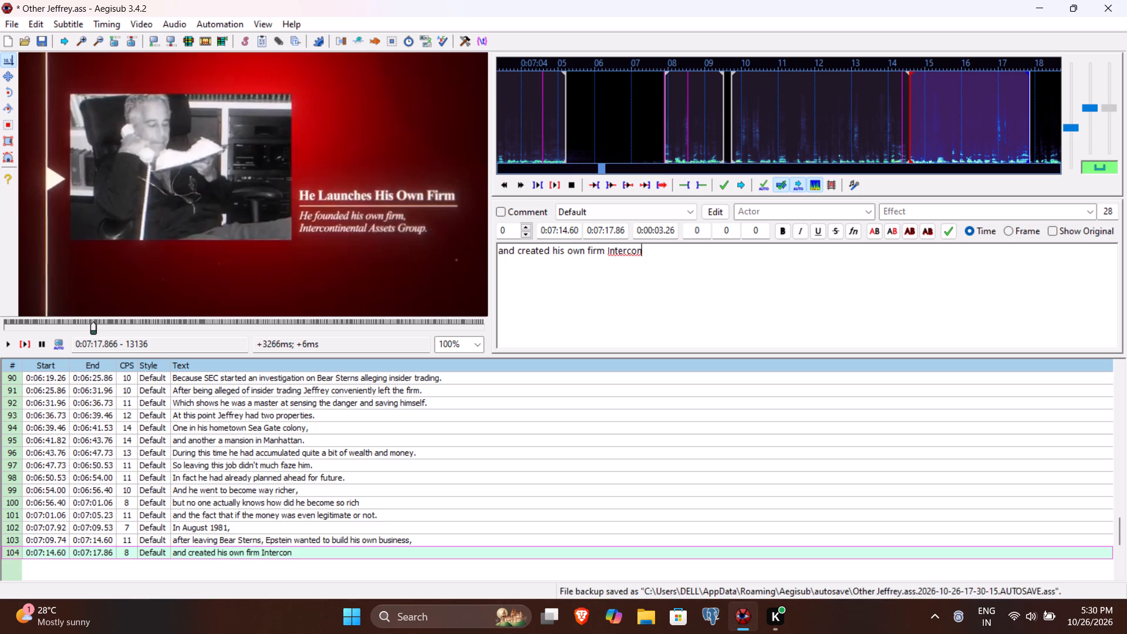
pyautogui.write('tinental')
pyautogui.press('space')
pyautogui.write('Assest')
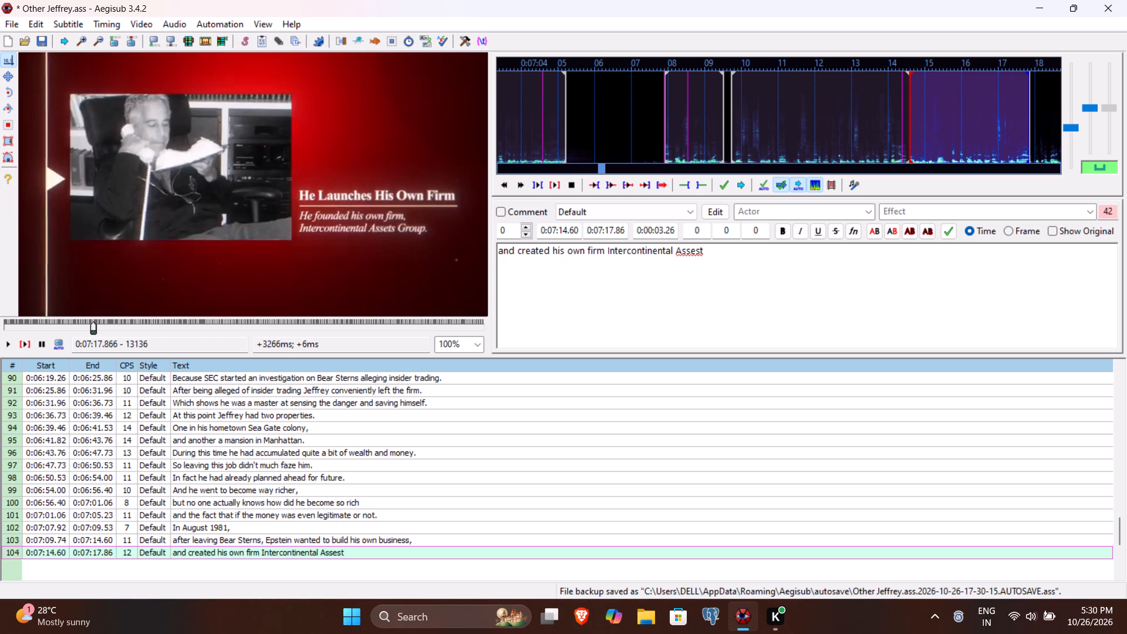
pyautogui.press('BackSpace')
pyautogui.press('BackSpace')
pyautogui.write('ts Group.')
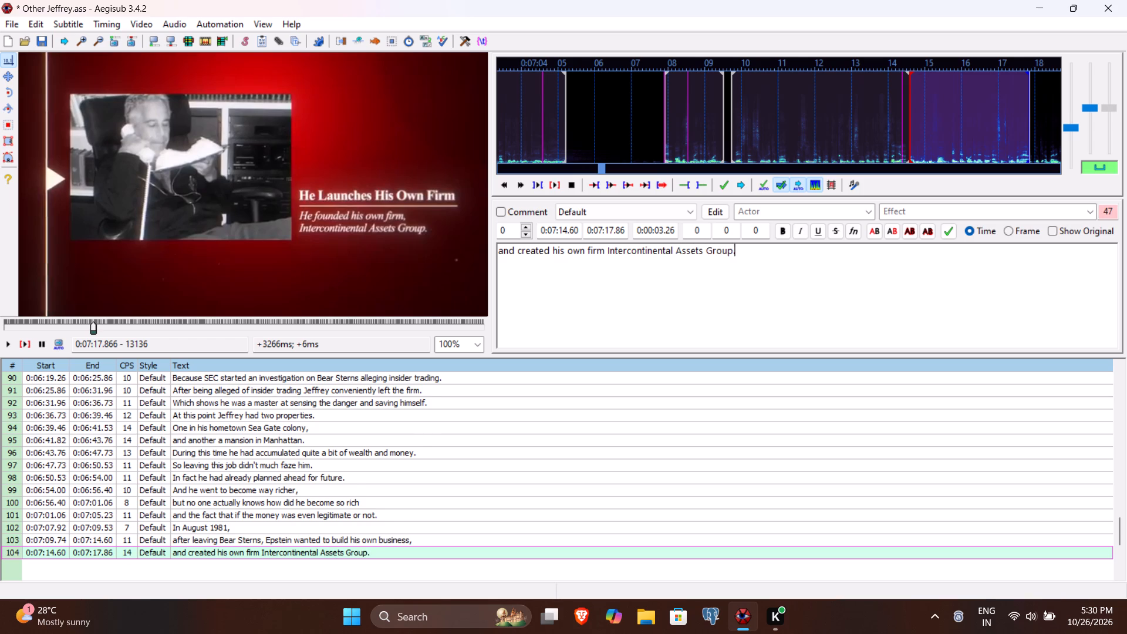
pyautogui.press('Return')
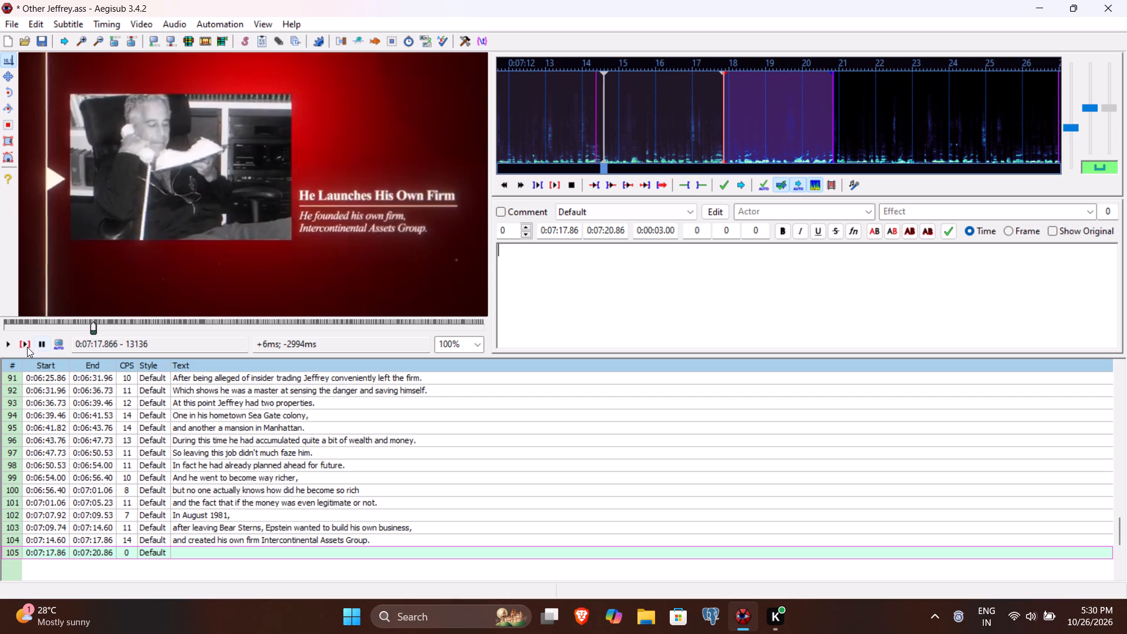
# Play line 105 and on to the end of the spoken sentence, and set its end time to 0:07:22.36.
pyautogui.click(25, 342)
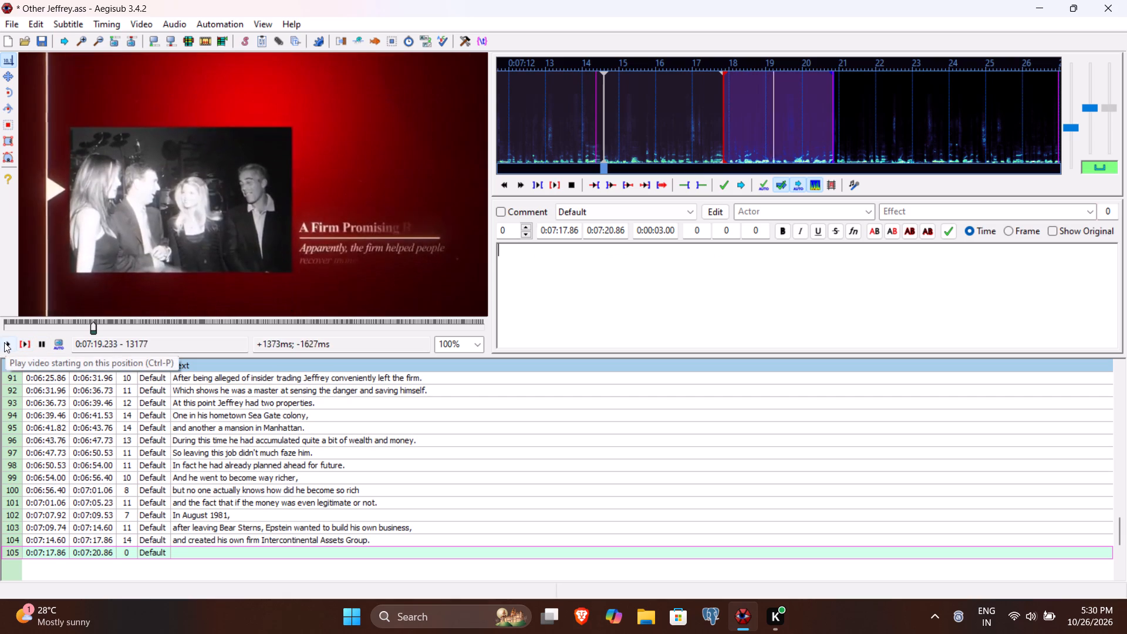
pyautogui.click(4, 342)
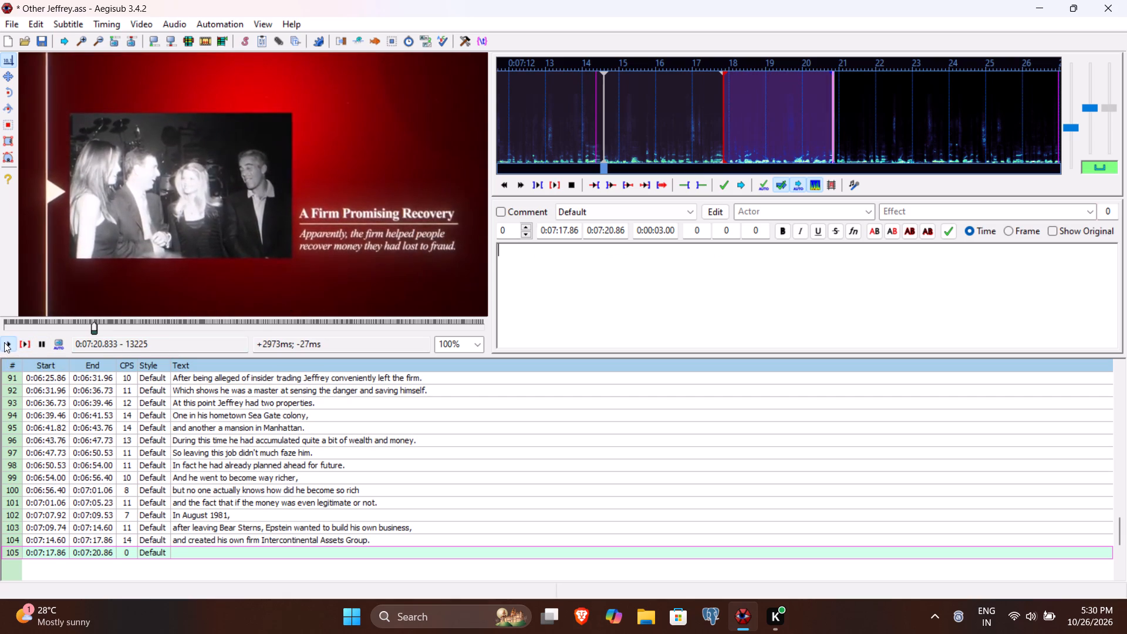
pyautogui.click(4, 342)
pyautogui.click(4, 342)
pyautogui.click(4, 342)
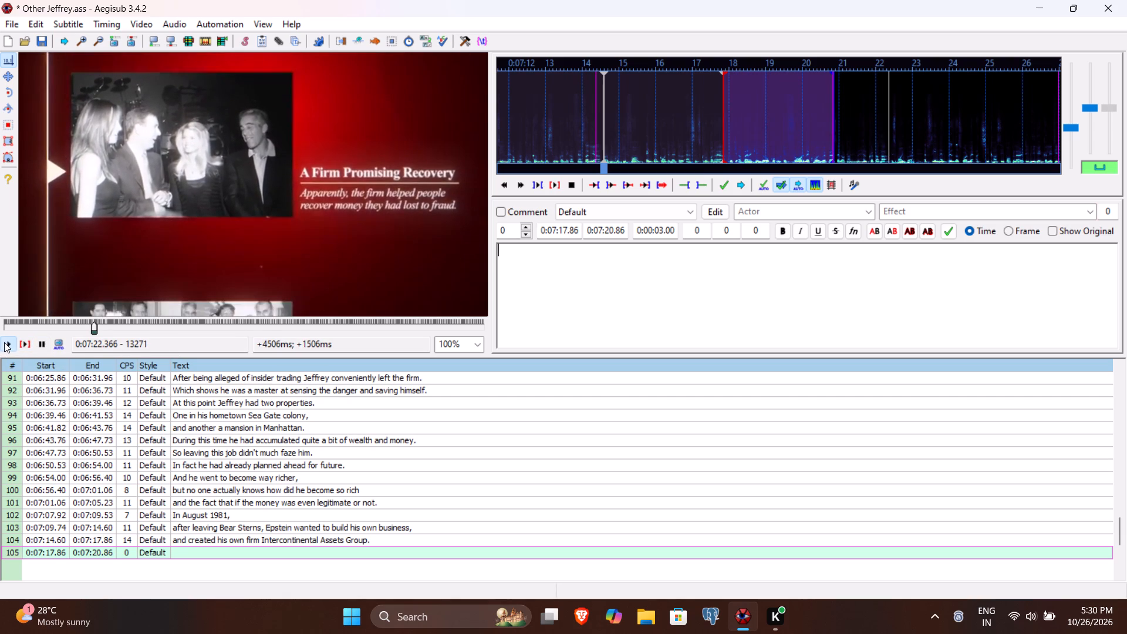
pyautogui.click(610, 231)
pyautogui.write('236')
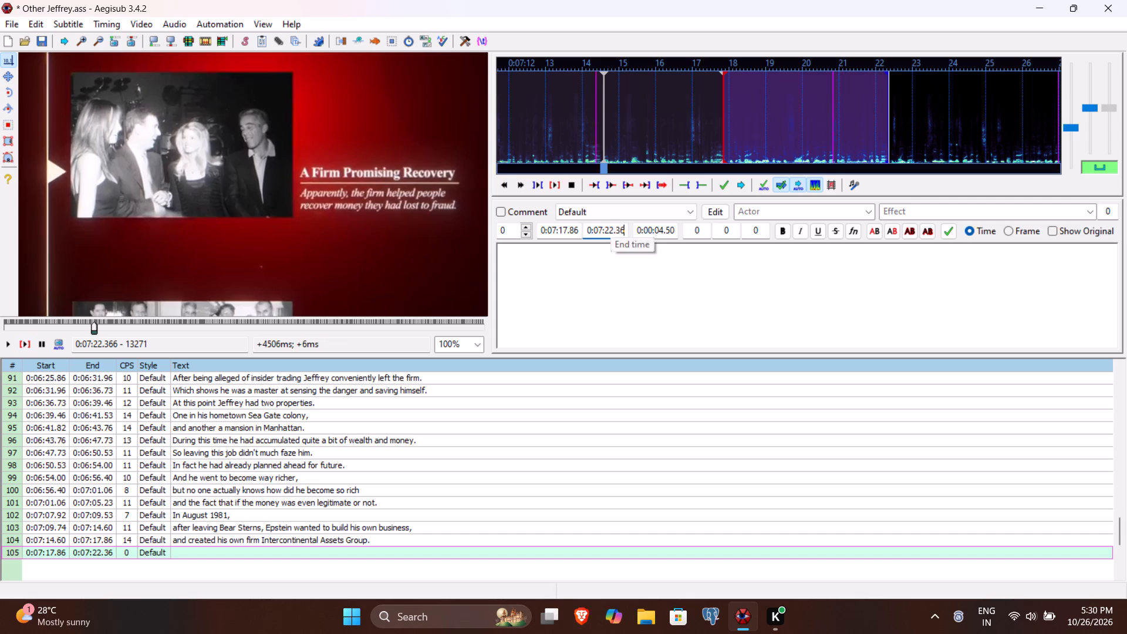
# Enter "Which apparently helped people recover their money which were lost in fraud." as line 105's text and commit it.
pyautogui.click(559, 288)
pyautogui.write('Which appara')
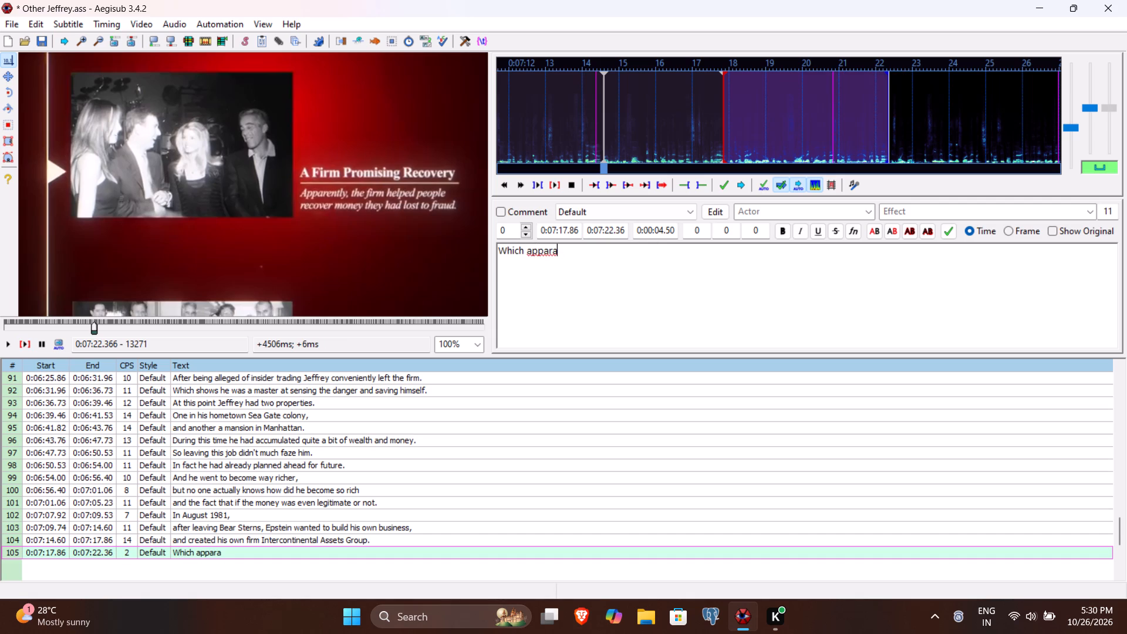
pyautogui.press('BackSpace')
pyautogui.write('ently helped people revo')
pyautogui.press('BackSpace')
pyautogui.press('BackSpace')
pyautogui.write('cover their')
pyautogui.press('space')
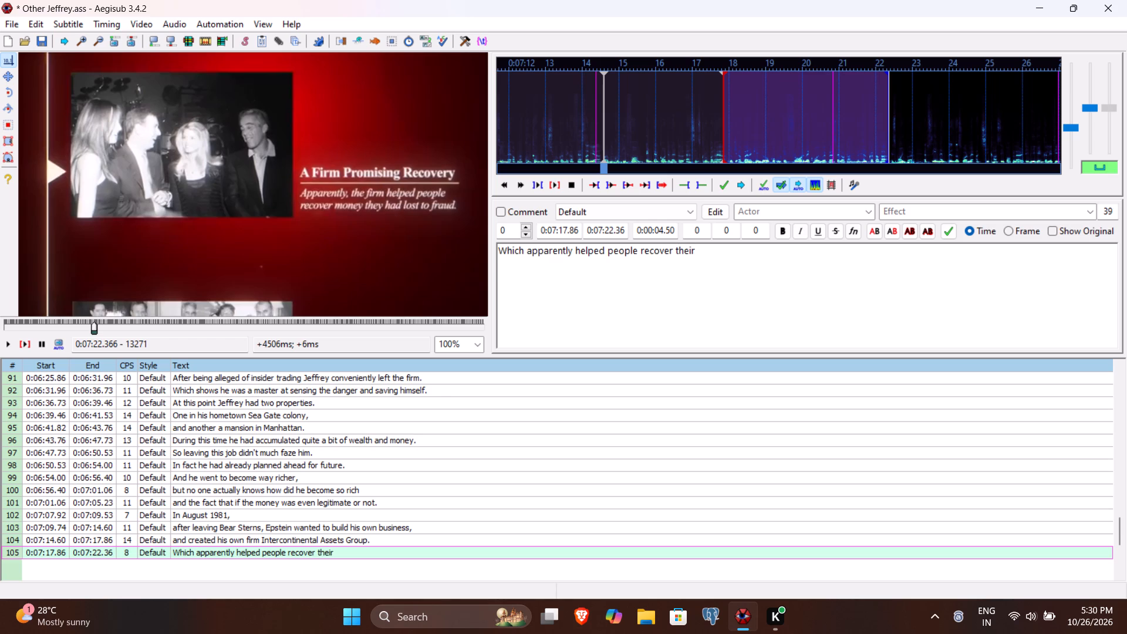
pyautogui.press('f')
pyautogui.press('r')
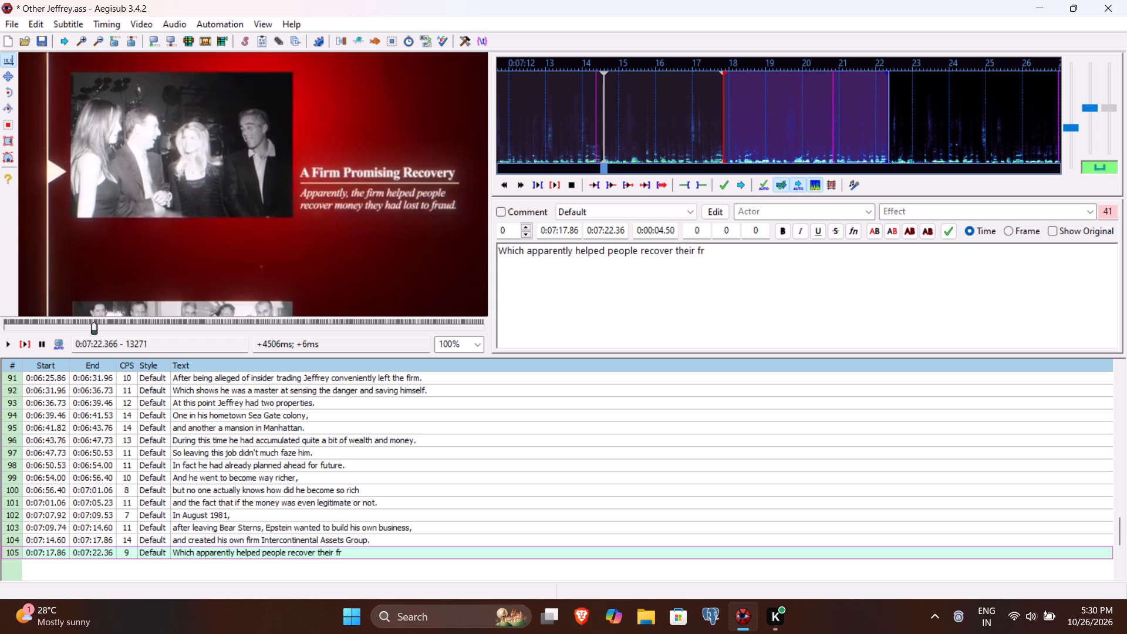
pyautogui.press('BackSpace')
pyautogui.press('BackSpace')
pyautogui.write('money')
pyautogui.press('space')
pyautogui.write('which were lost in fraud.')
pyautogui.press('Return')
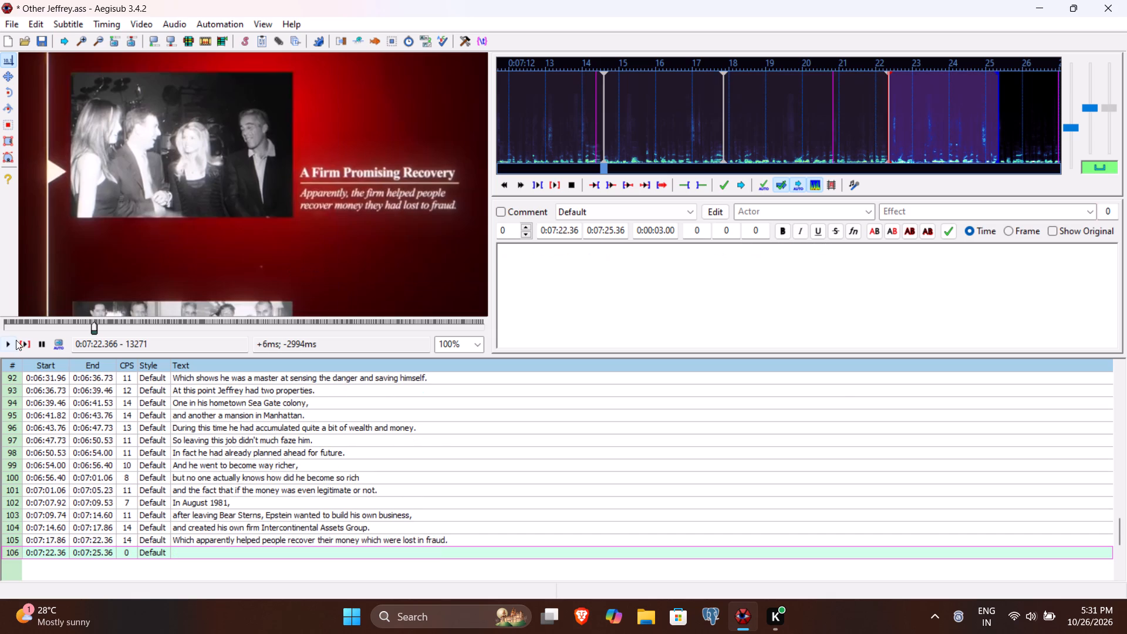
# Play line 106 and on to the end of the spoken sentence, and set its end time to 0:07:27.20.
pyautogui.click(20, 339)
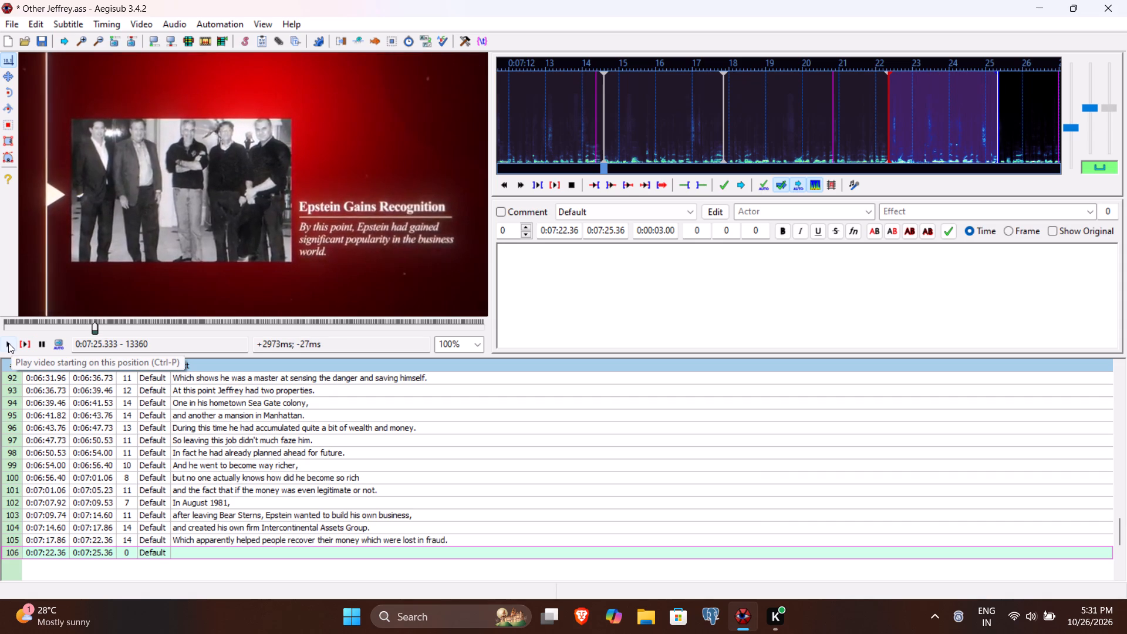
pyautogui.click(8, 343)
pyautogui.click(8, 343)
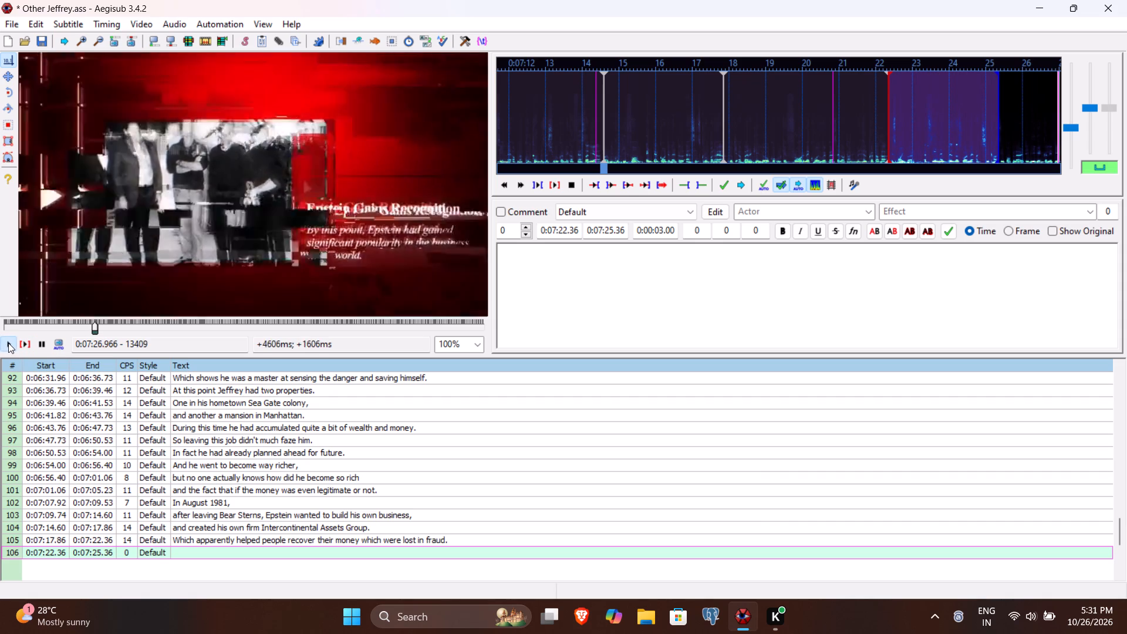
pyautogui.click(606, 231)
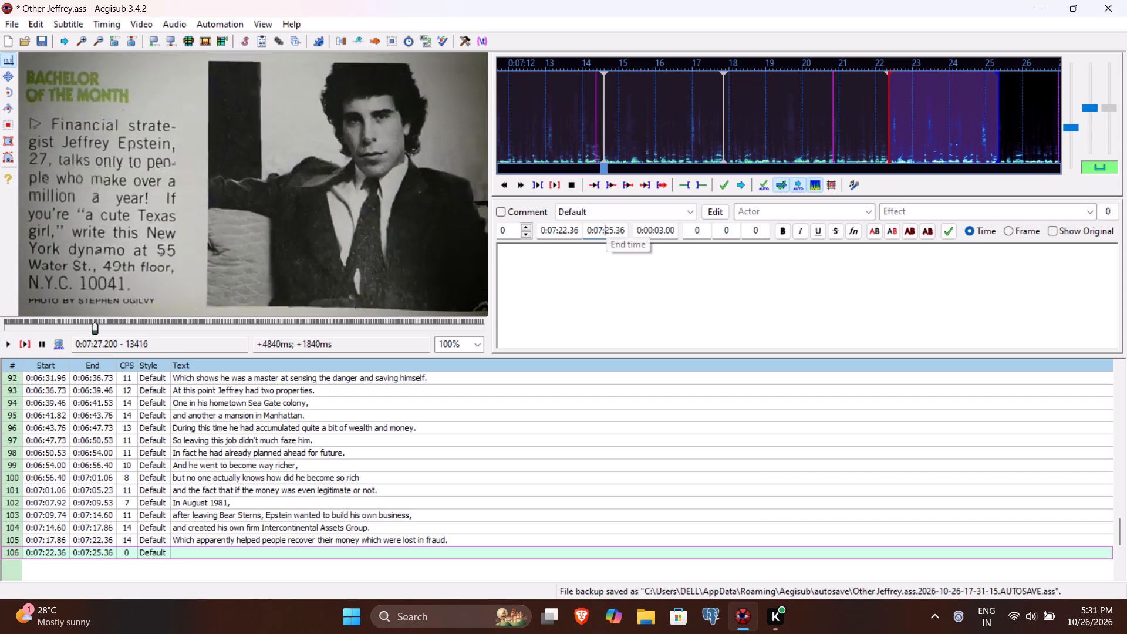
pyautogui.write('272')
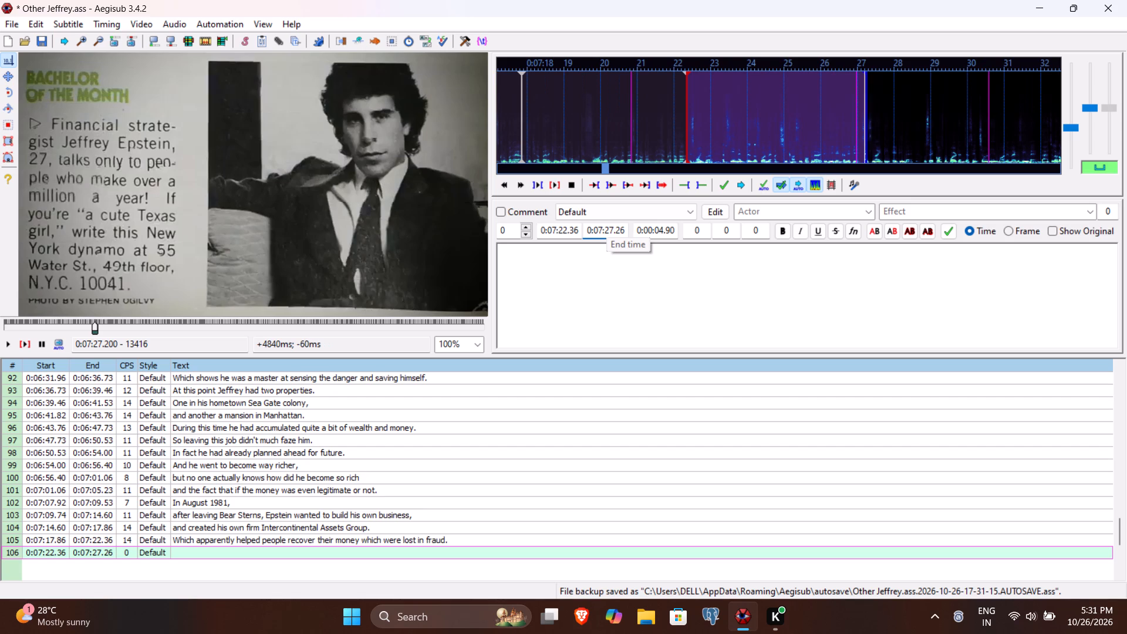
pyautogui.press('0')
# Enter "At this point of time he gained quite a bit of popularity in the business world." as line 106's text and commit it.
pyautogui.click(563, 281)
pyautogui.hotkey('shift', 'a')
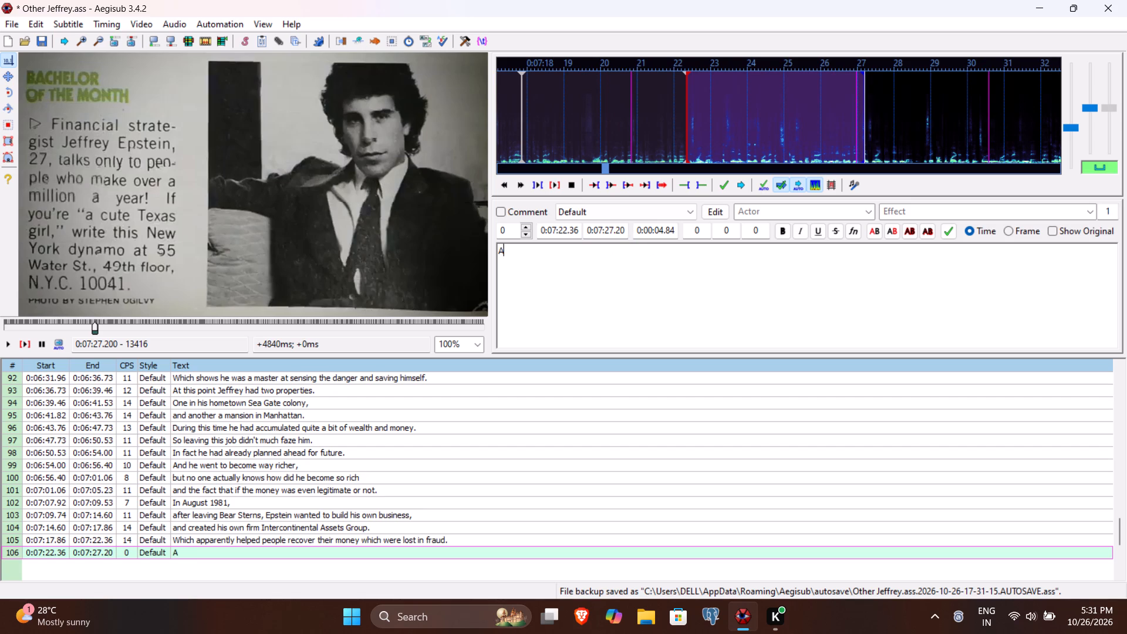
pyautogui.write('t this')
pyautogui.press('space')
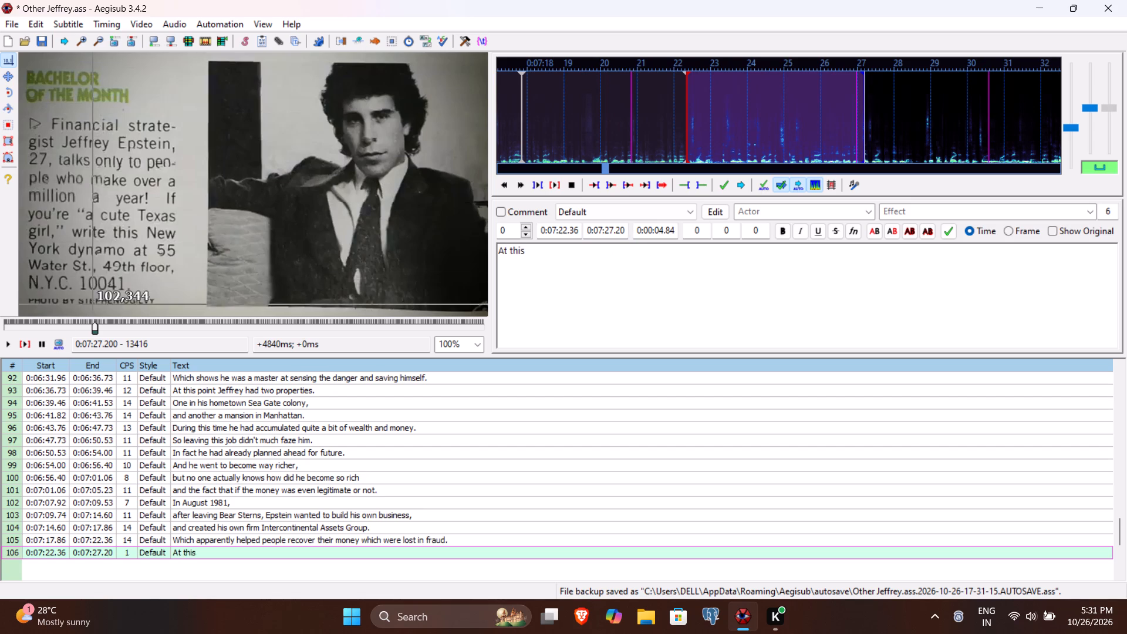
pyautogui.click(25, 344)
pyautogui.write('point of time he gained g')
pyautogui.press('BackSpace')
pyautogui.write('a')
pyautogui.press('space')
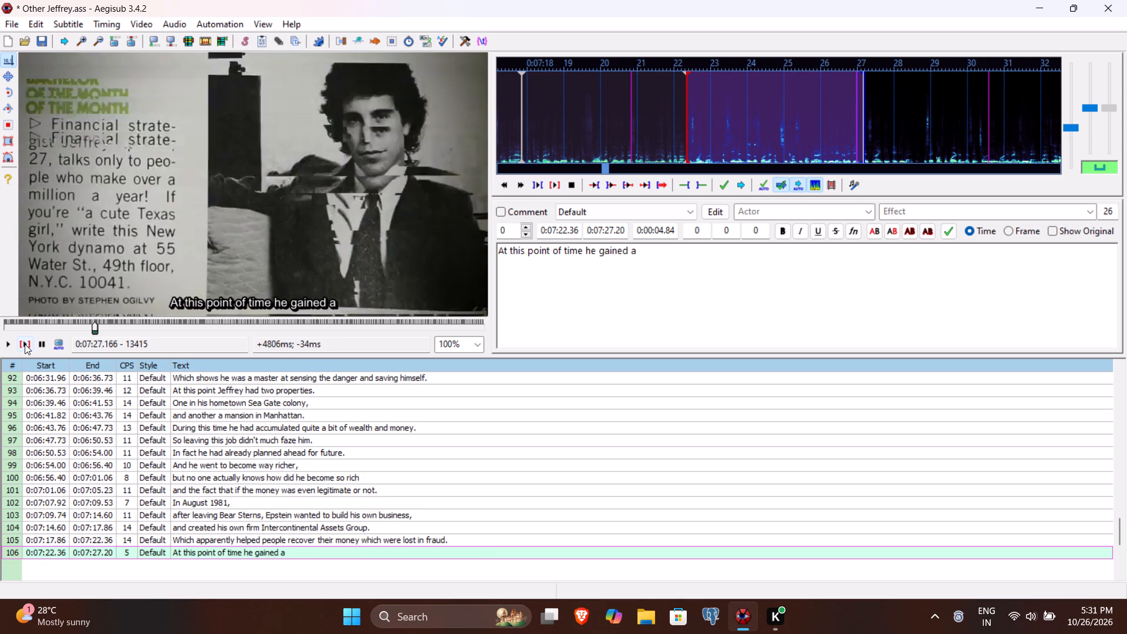
pyautogui.press('BackSpace')
pyautogui.press('BackSpace')
pyautogui.write('quite a bit of')
pyautogui.press('space')
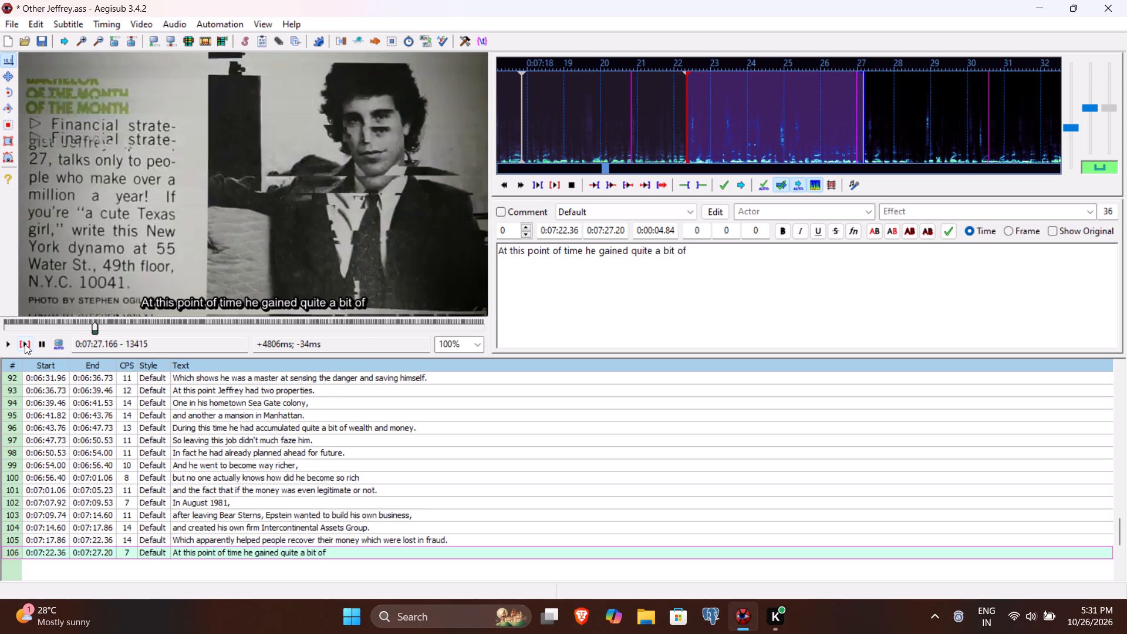
pyautogui.write('populari')
pyautogui.write('ty in t')
pyautogui.write('he business world.')
pyautogui.press('Return')
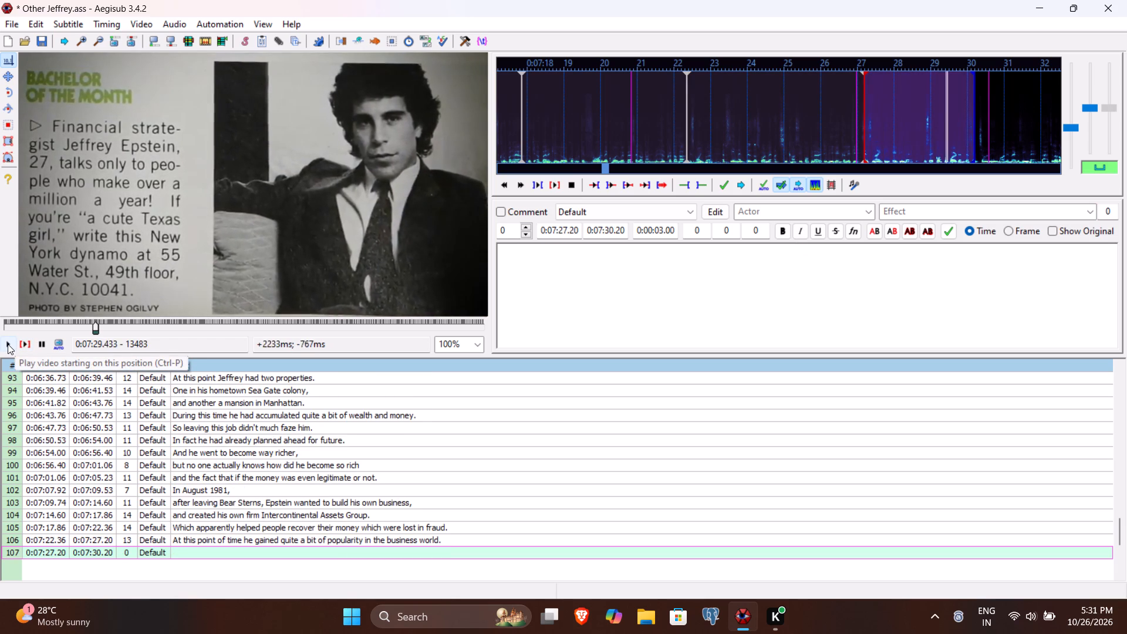
# Play on from line 107's start to the end of the spoken sentence, and set its end time to 0:07:34.86.
pyautogui.click(8, 344)
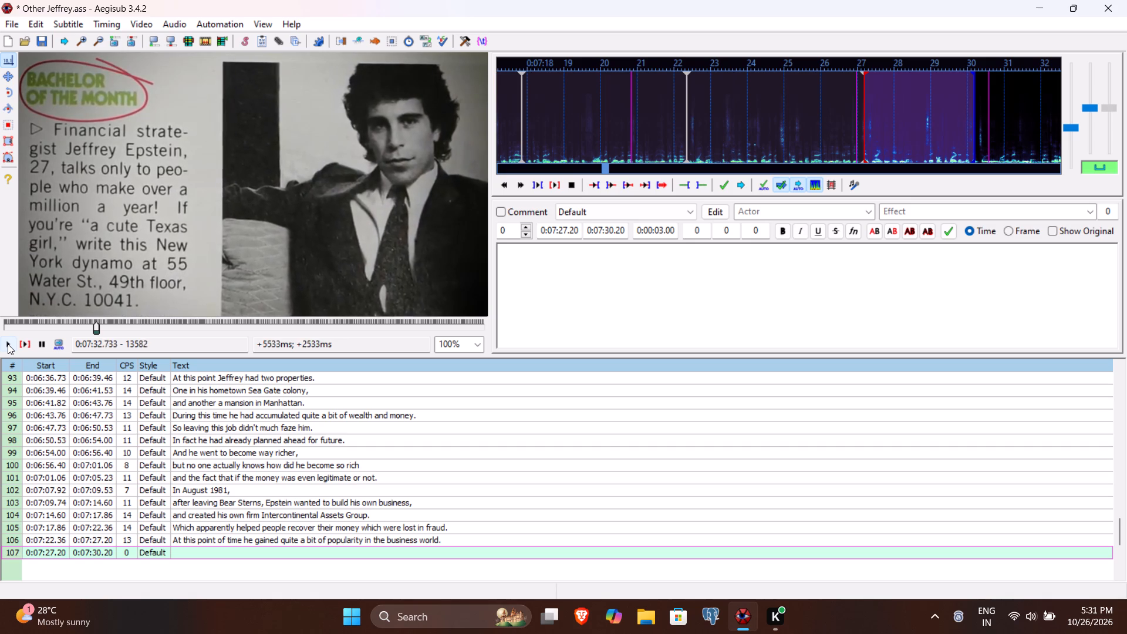
pyautogui.click(8, 344)
pyautogui.click(8, 344)
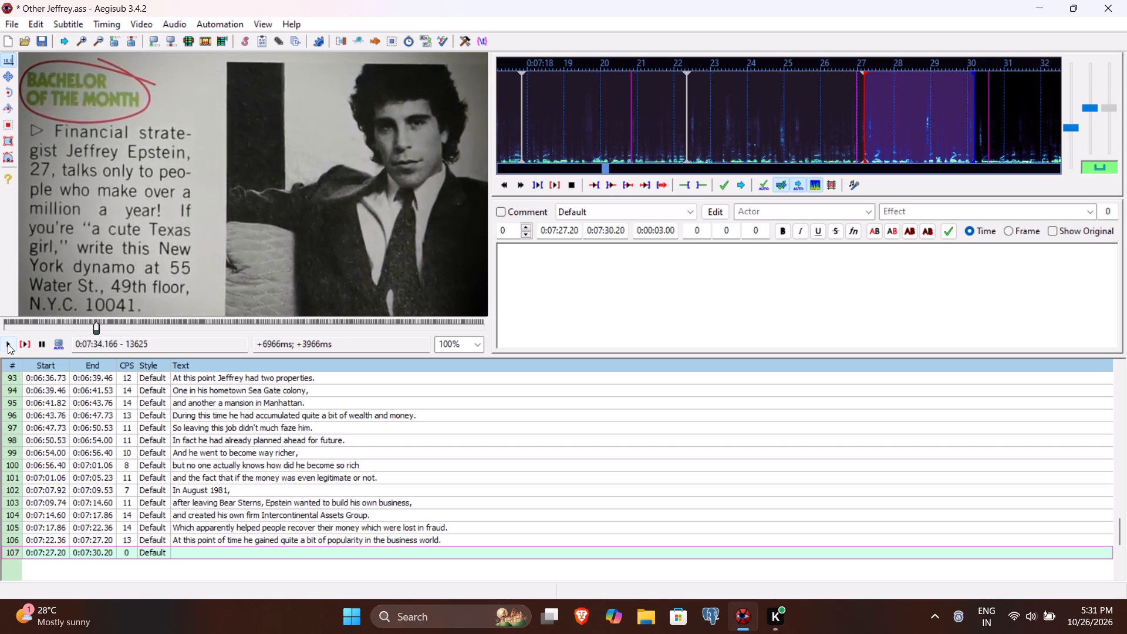
pyautogui.click(8, 344)
pyautogui.doubleClick(8, 344)
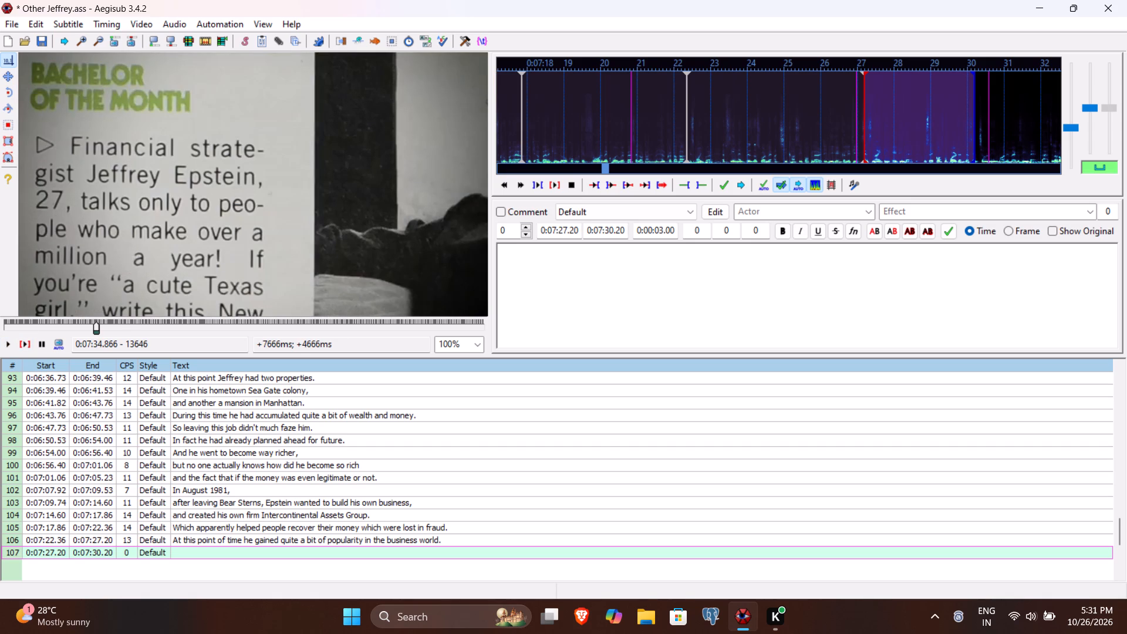
pyautogui.click(609, 228)
pyautogui.write('486')
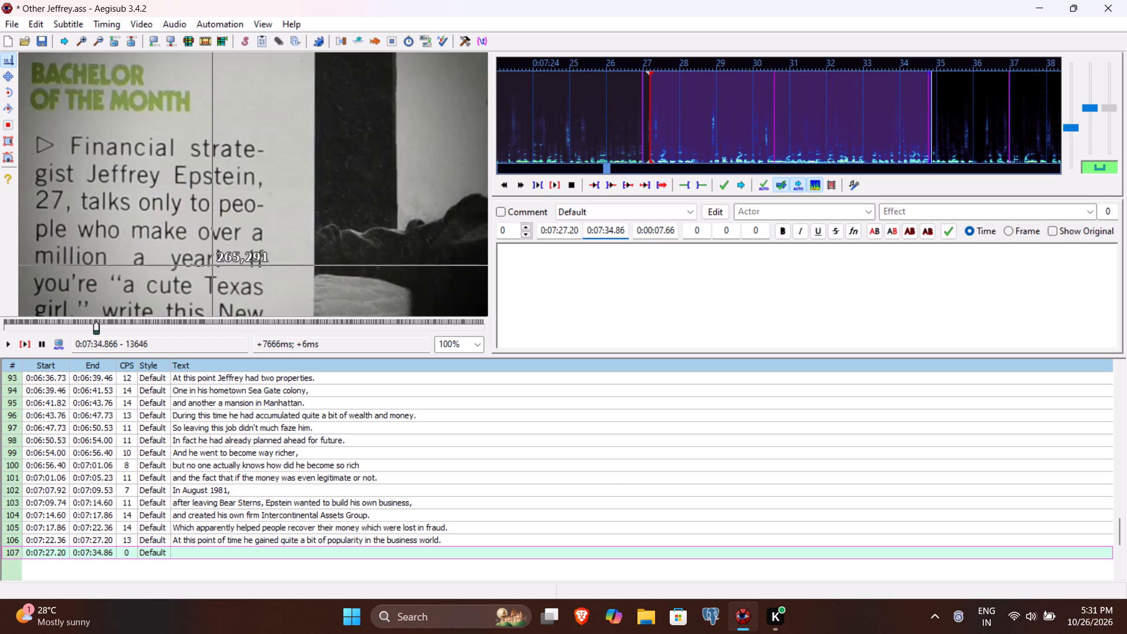
# Replay line 107, enter "And he was featured in Cosmopolitan magazine as the "Bachelor of the Month"." as its text and commit it.
pyautogui.click(28, 342)
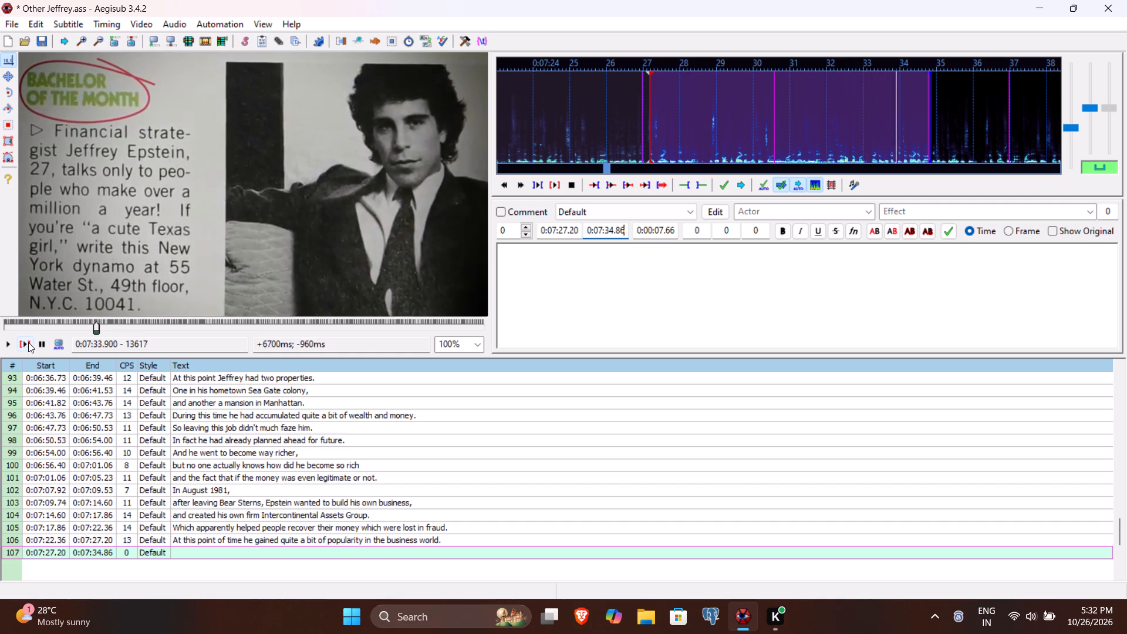
pyautogui.write('So')
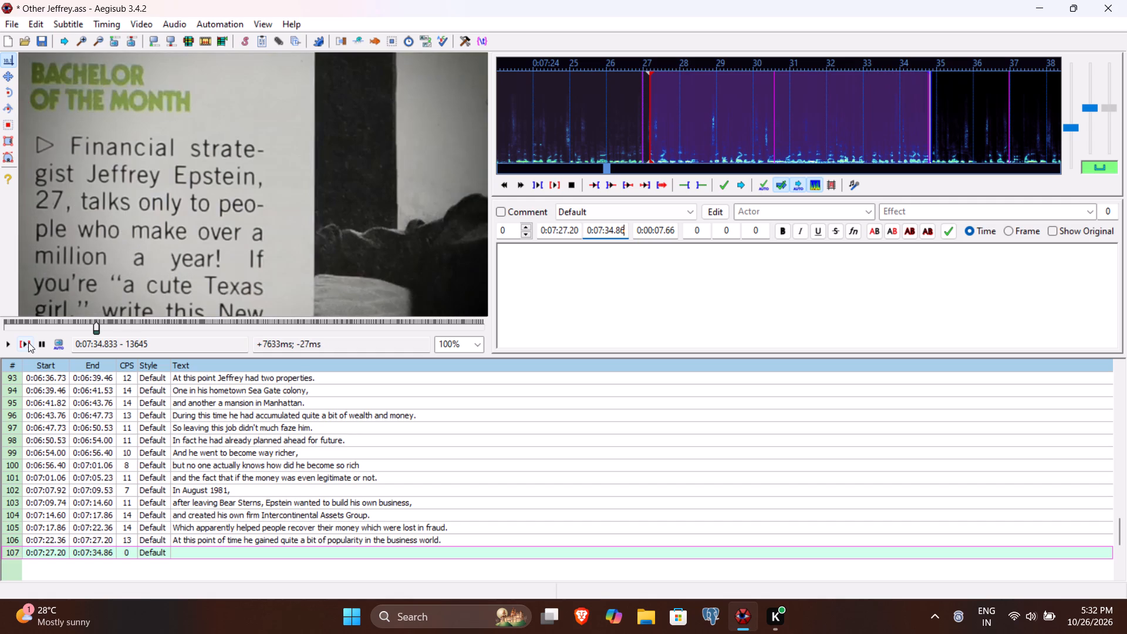
pyautogui.click(551, 268)
pyautogui.write('And he was featured in')
pyautogui.press('space')
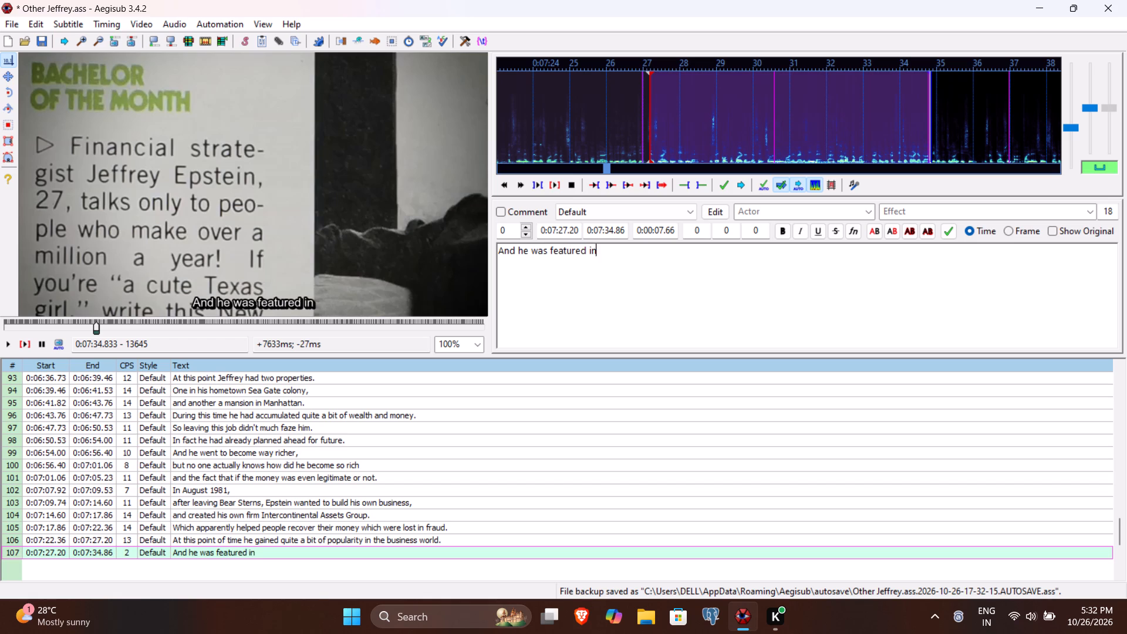
pyautogui.press('c')
pyautogui.press('BackSpace')
pyautogui.write('Co')
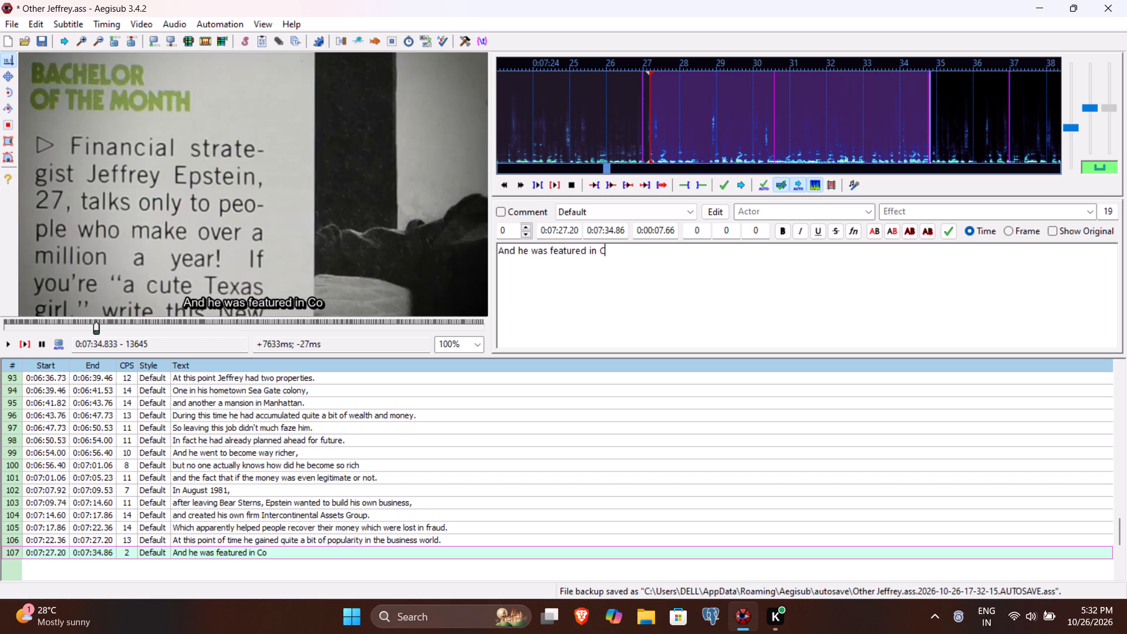
pyautogui.write('smopolitan')
pyautogui.press('space')
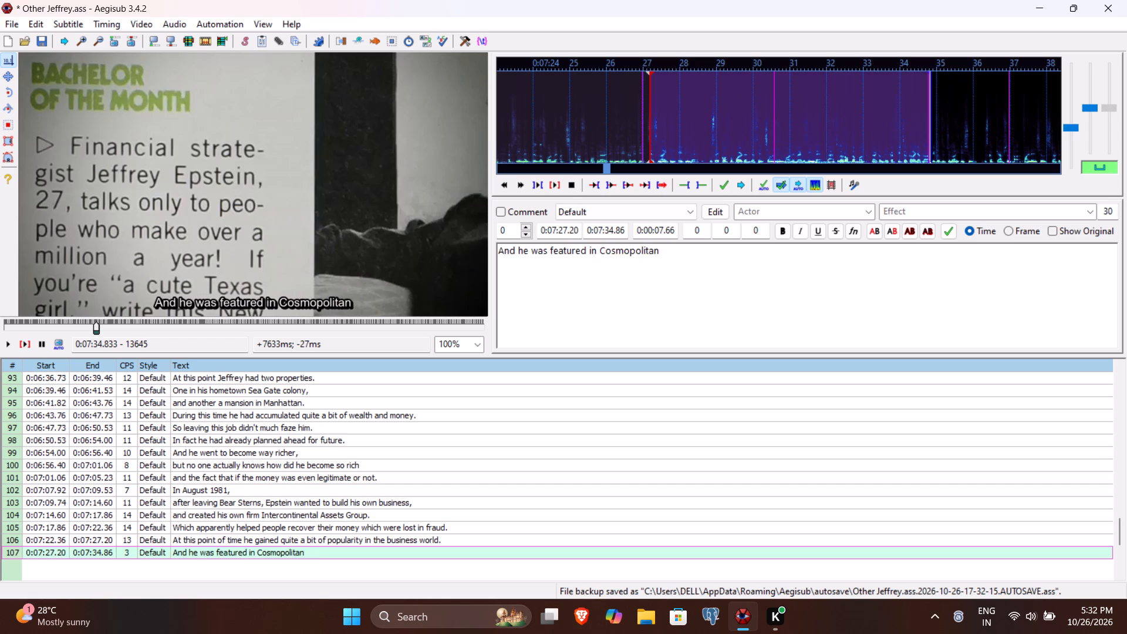
pyautogui.write('magazine as the')
pyautogui.press('space')
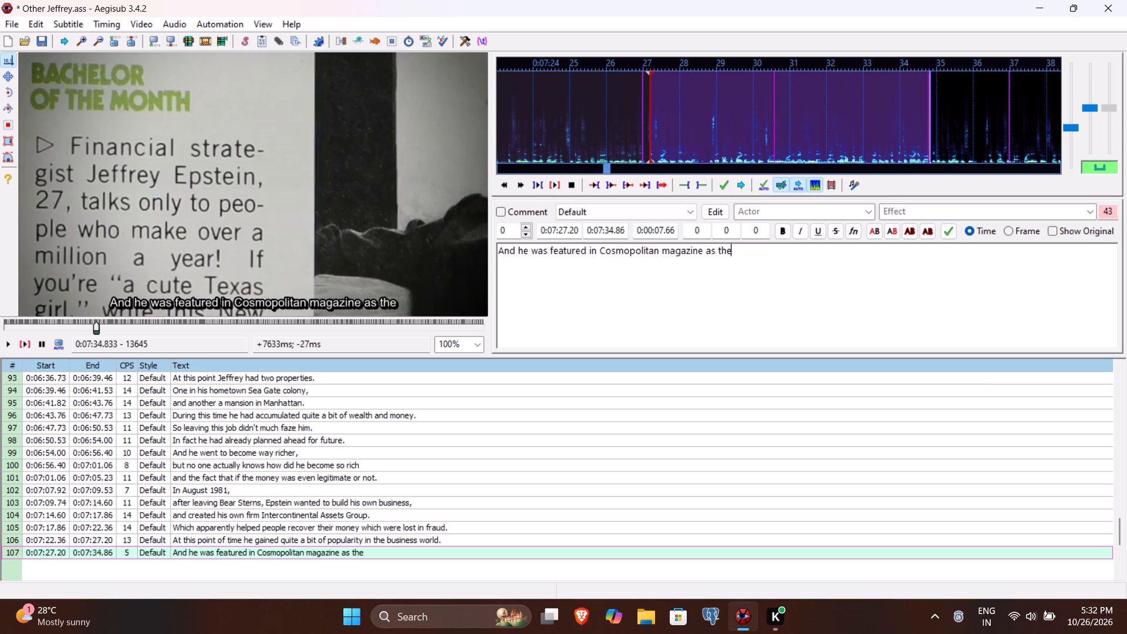
pyautogui.write('Bachelor of the')
pyautogui.press('space')
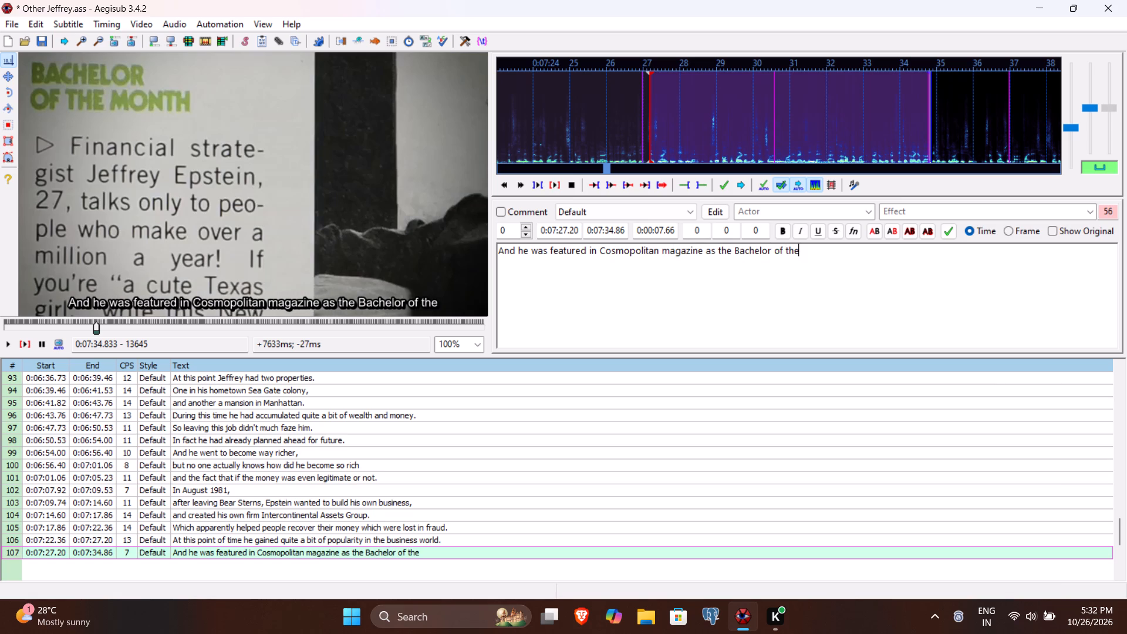
pyautogui.write('Month')
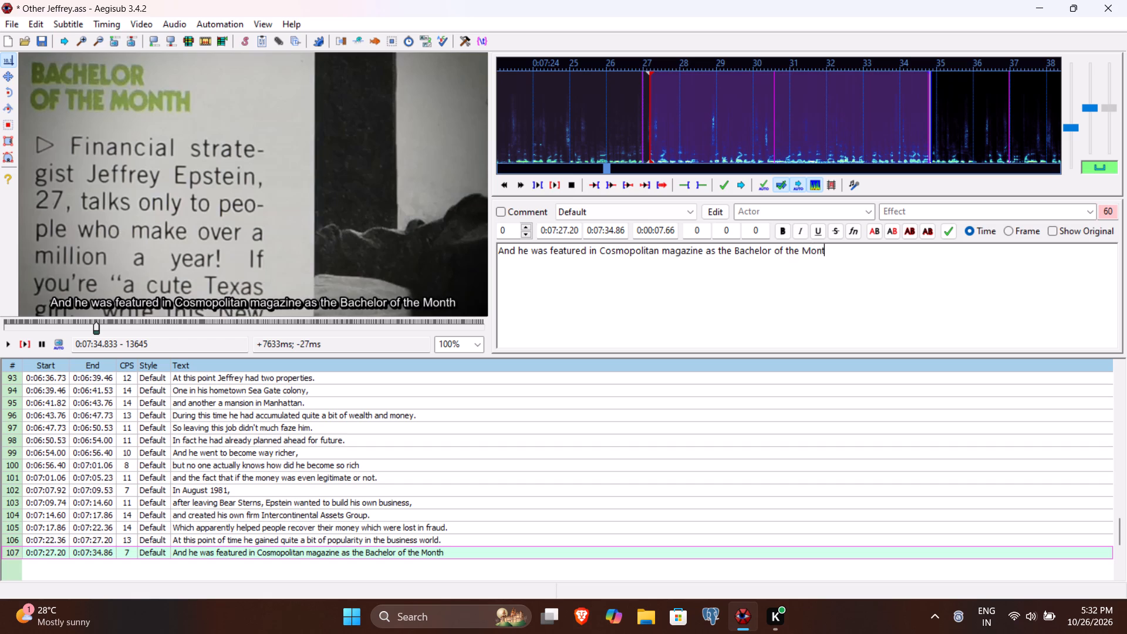
pyautogui.hotkey('shift', '"')
pyautogui.press('.')
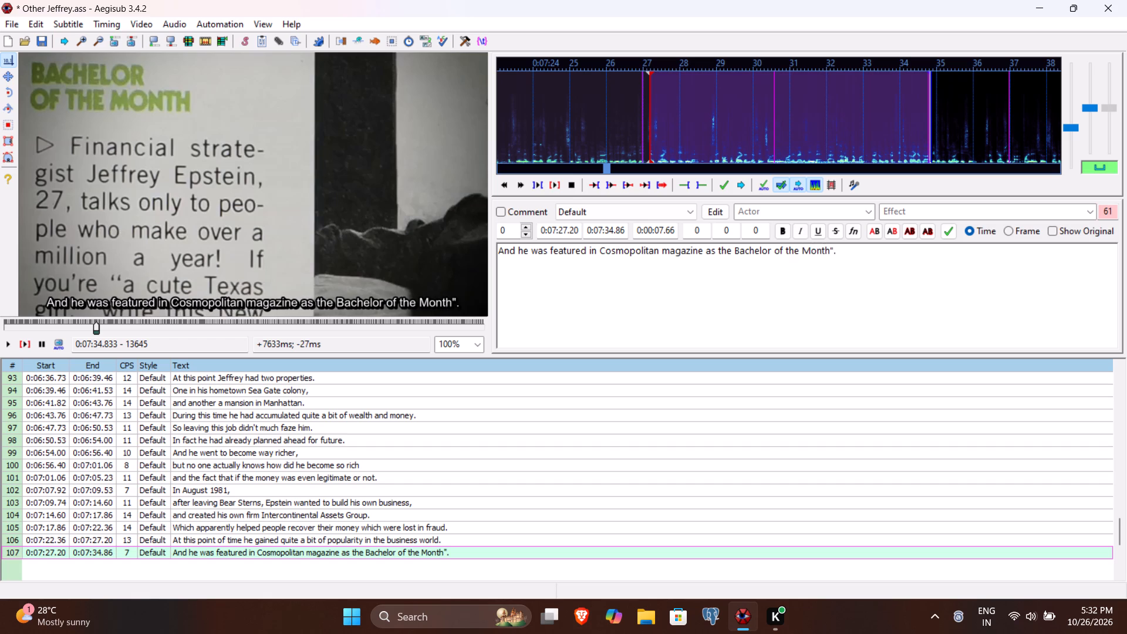
pyautogui.click(735, 251)
pyautogui.hotkey('shift', '"')
pyautogui.press('Return')
# Play line 108 and on to the end of the spoken sentence, and set its end time to 0:07:42.80.
pyautogui.click(24, 347)
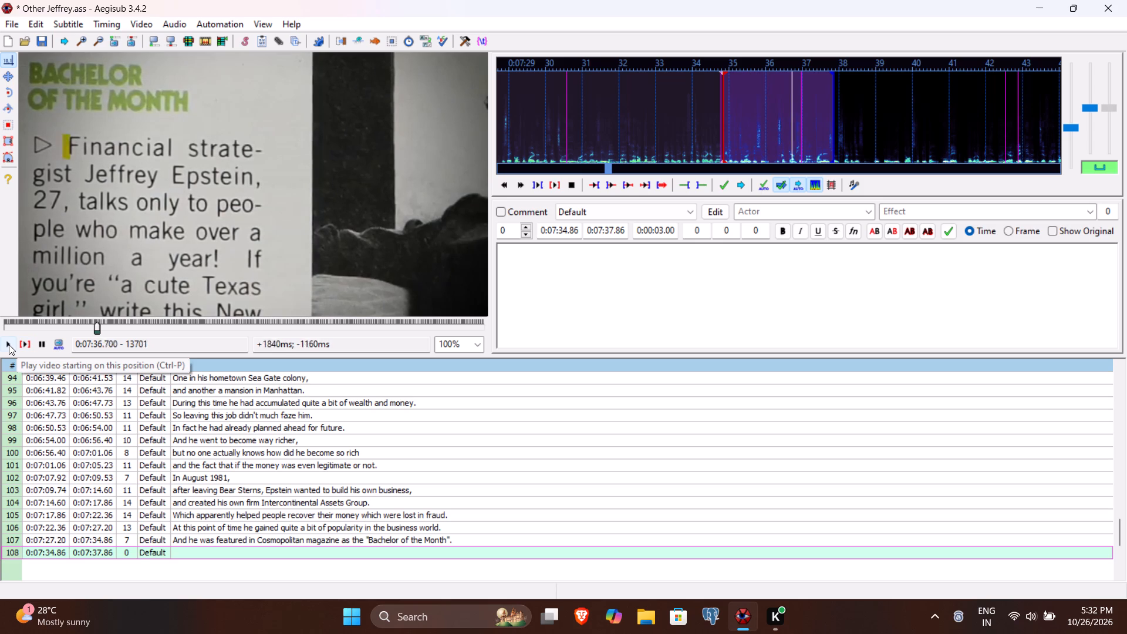
pyautogui.click(9, 345)
pyautogui.click(9, 345)
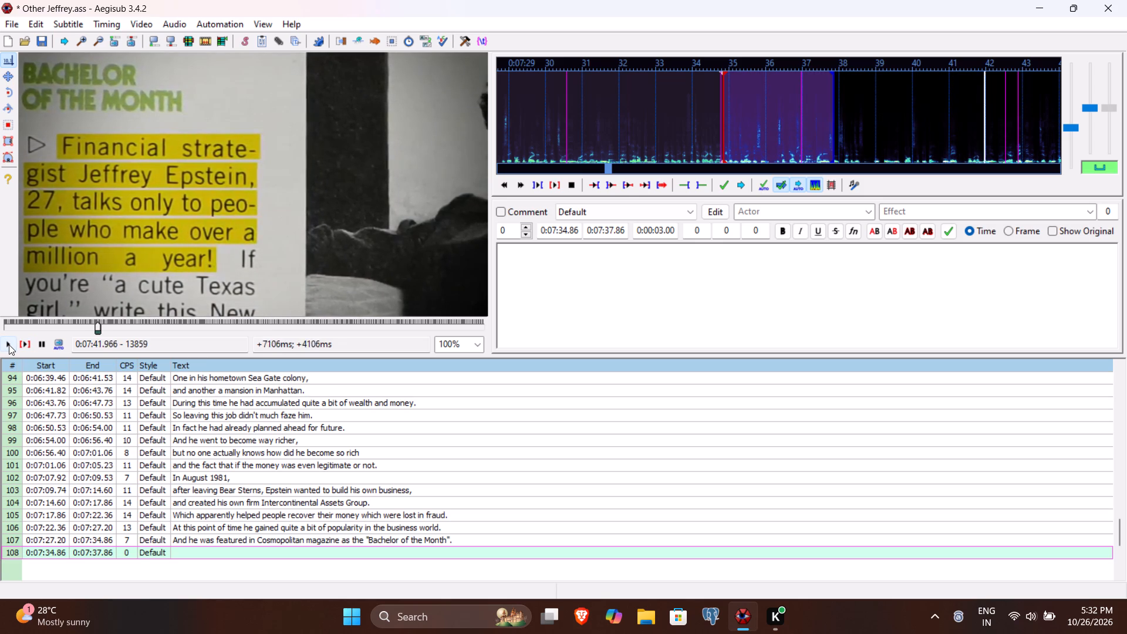
pyautogui.click(9, 345)
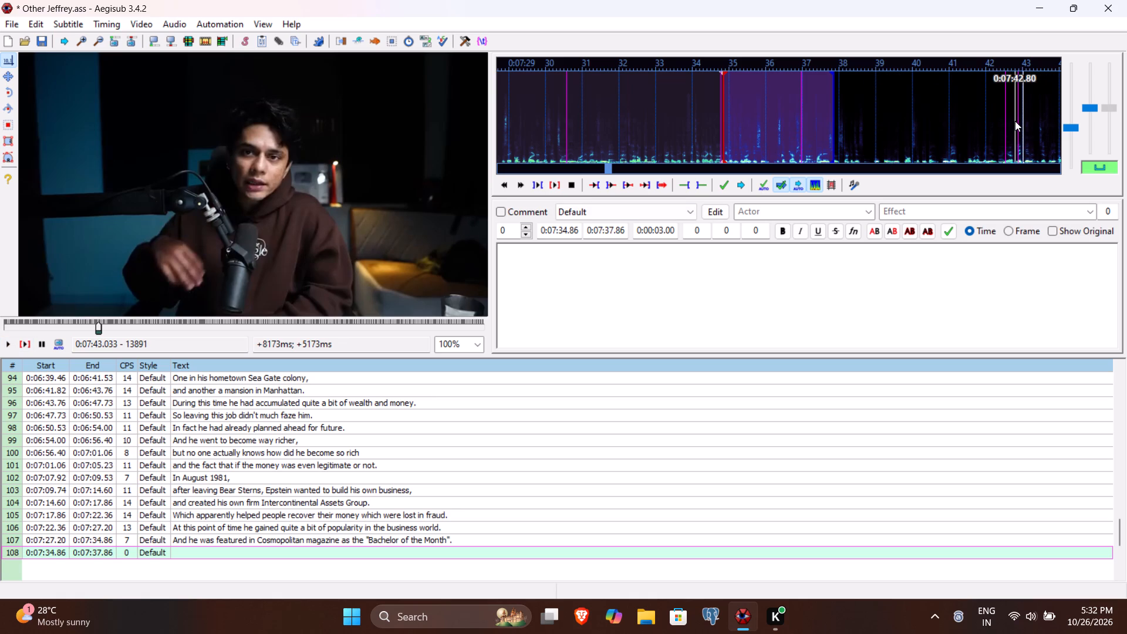
pyautogui.click(606, 230)
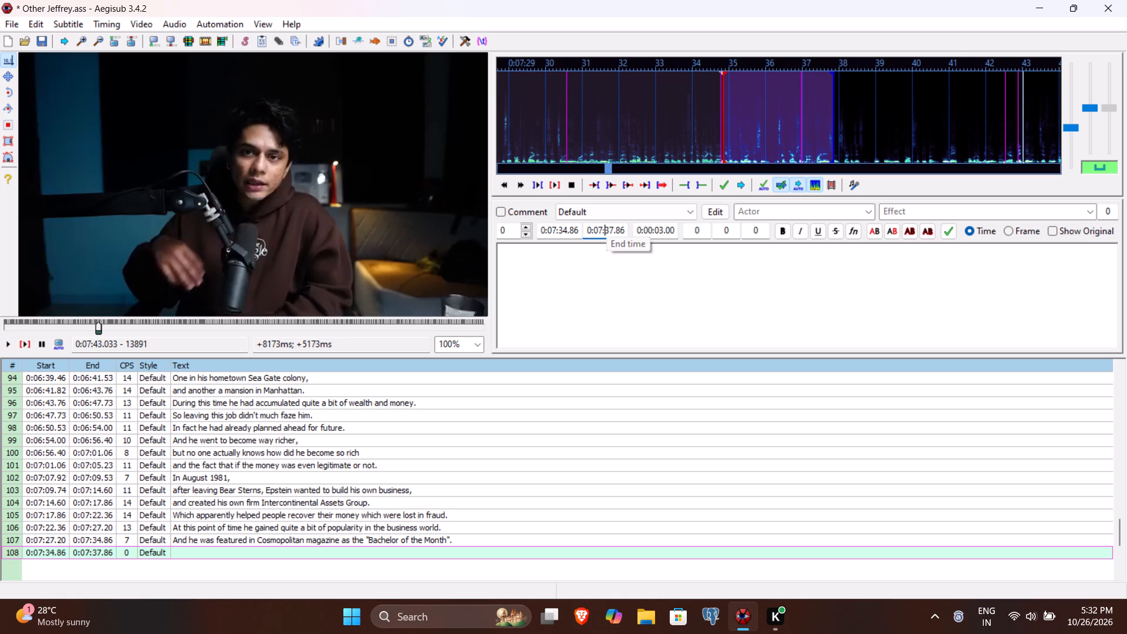
pyautogui.write('4280')
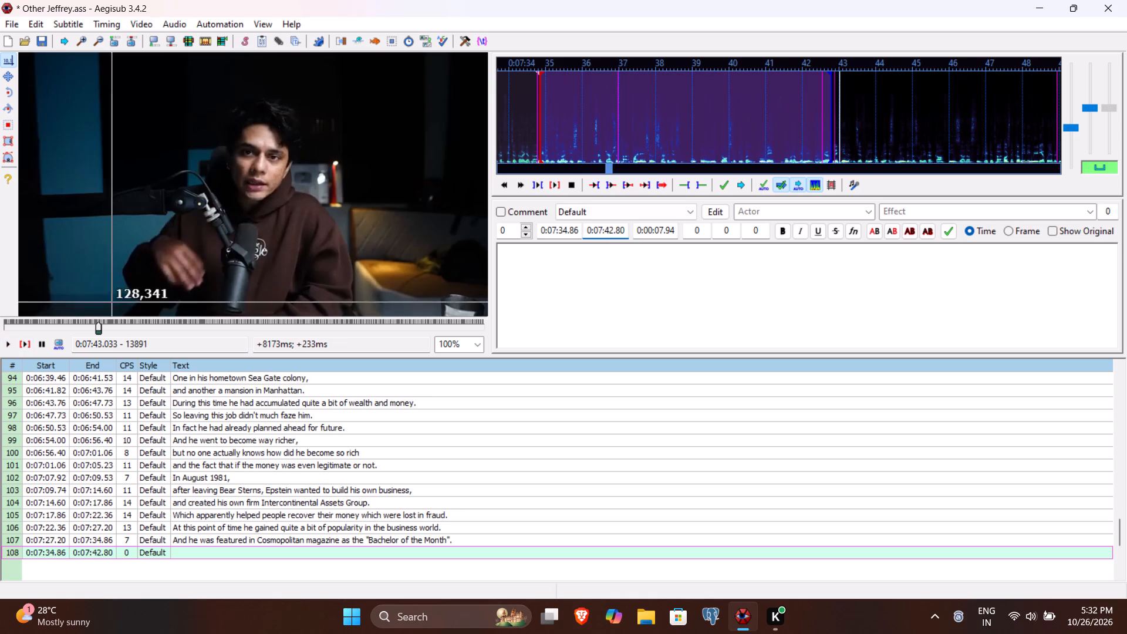
# Replay line 108 and begin its text with "It was the July issue stating".
pyautogui.click(28, 339)
pyautogui.click(587, 288)
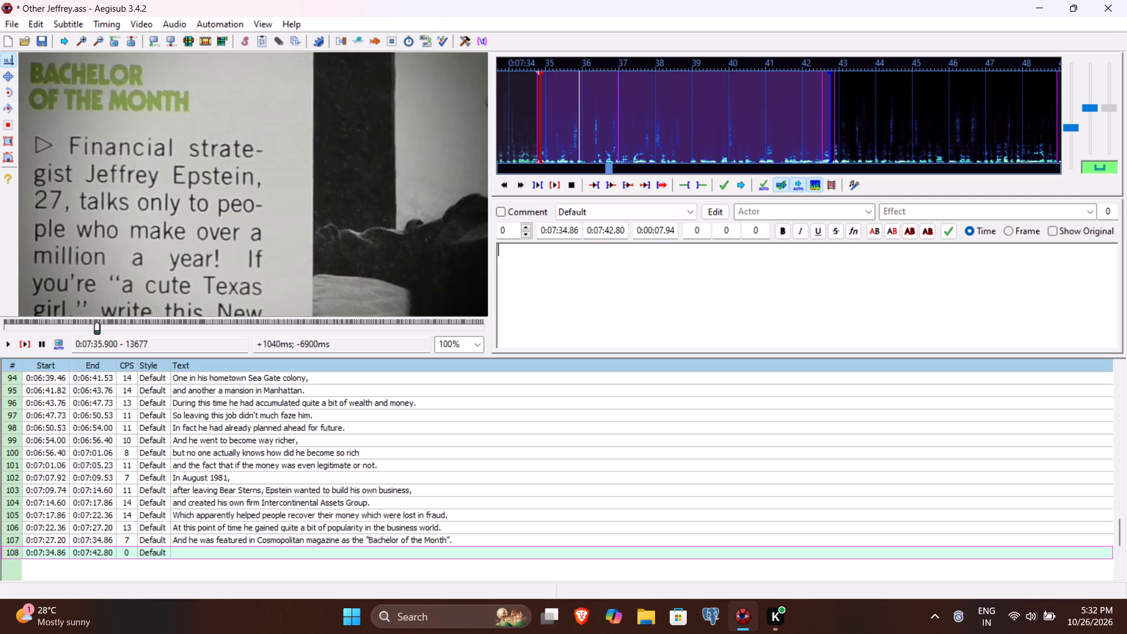
pyautogui.hotkey('shift', 'f')
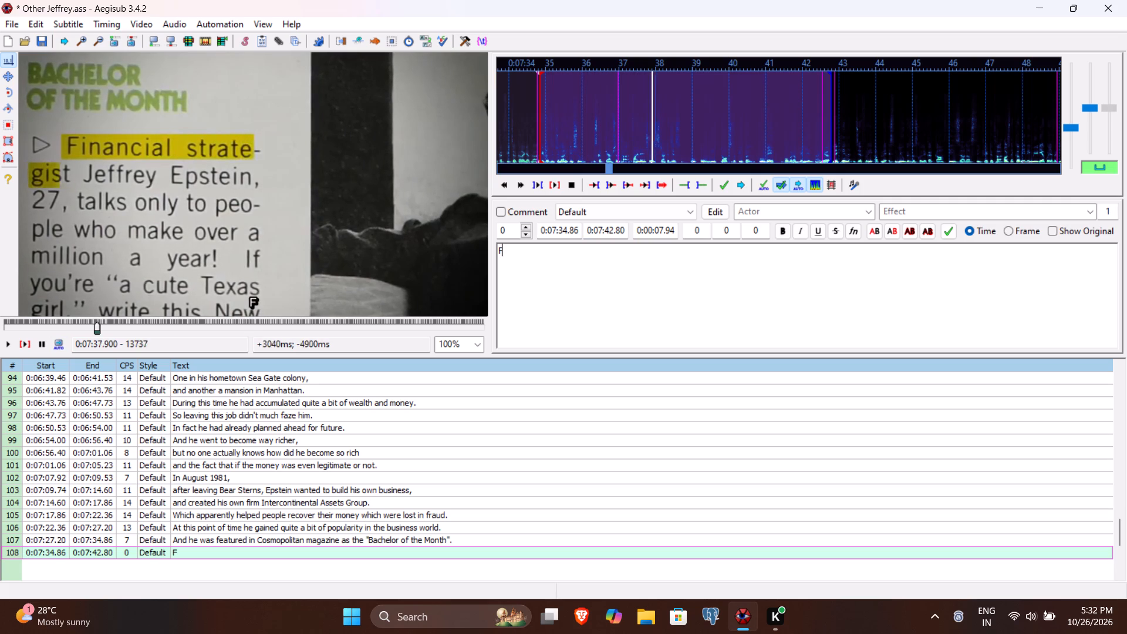
pyautogui.press('BackSpace')
pyautogui.write('It was the july')
pyautogui.press('BackSpace')
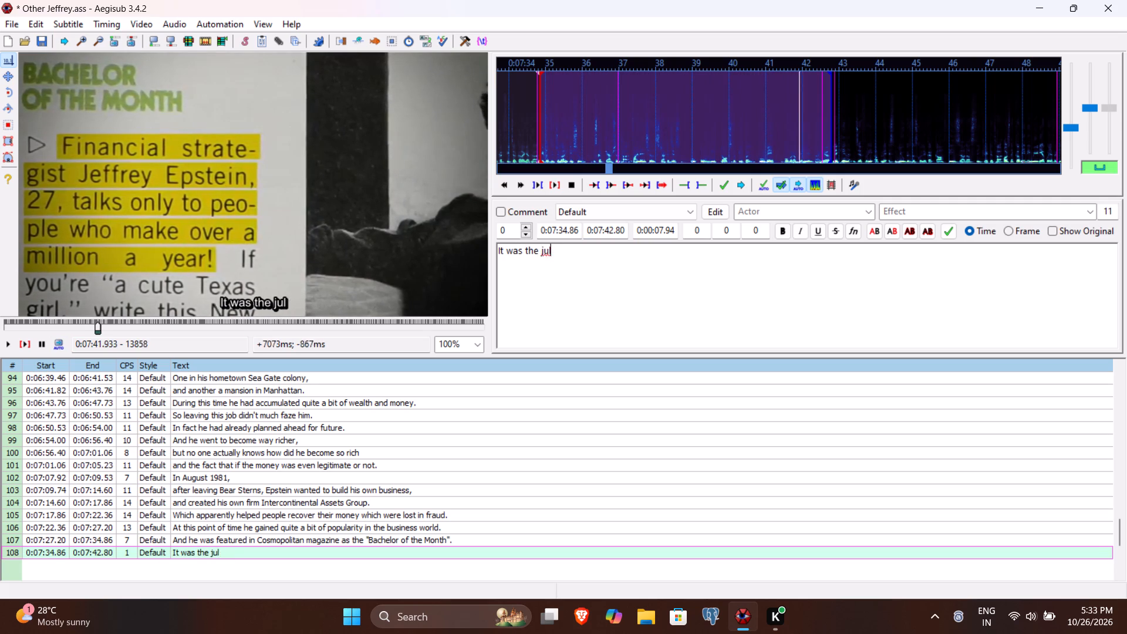
pyautogui.press('BackSpace')
pyautogui.press('BackSpace')
pyautogui.press('BackSpace')
pyautogui.write('July issue with')
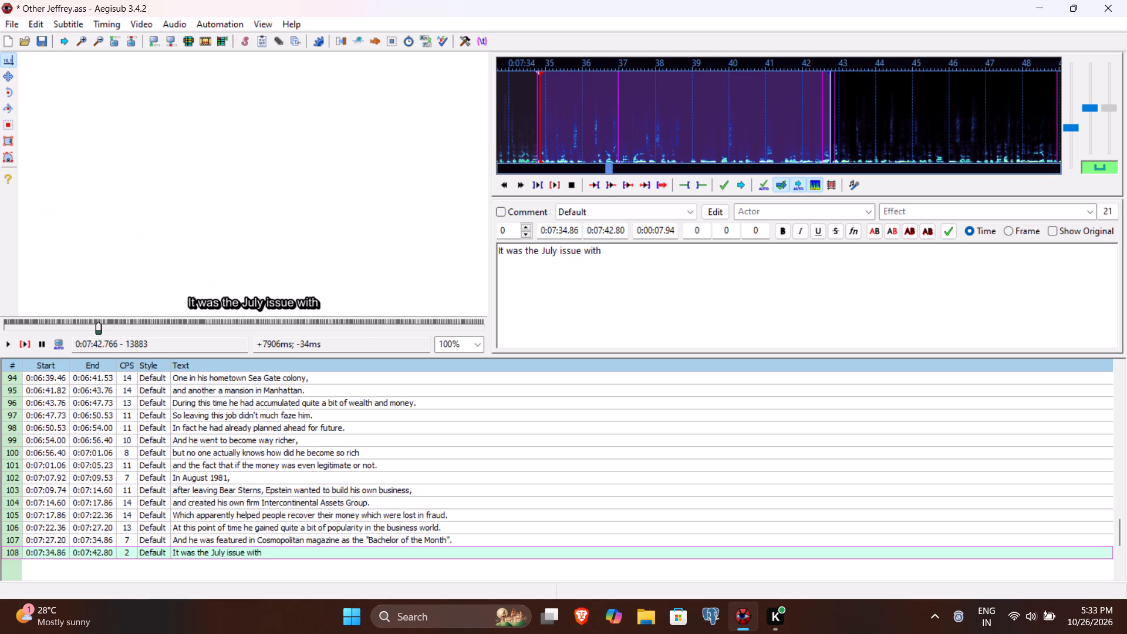
pyautogui.press('BackSpace')
pyautogui.press('BackSpace')
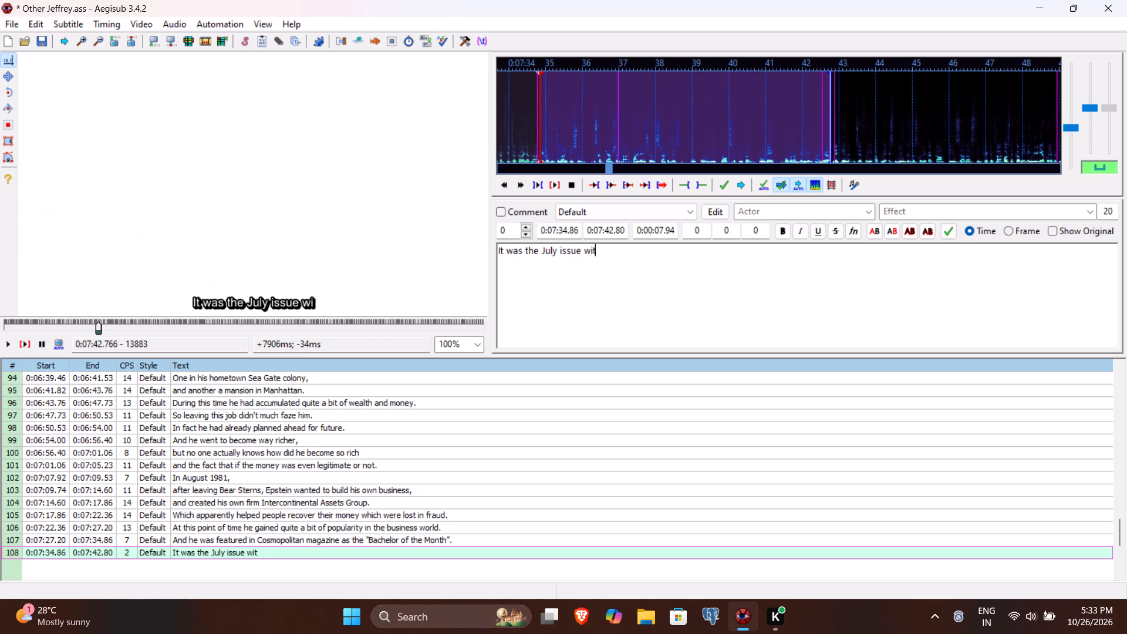
pyautogui.press('BackSpace')
pyautogui.press('BackSpace')
pyautogui.write('stating')
pyautogui.press('space')
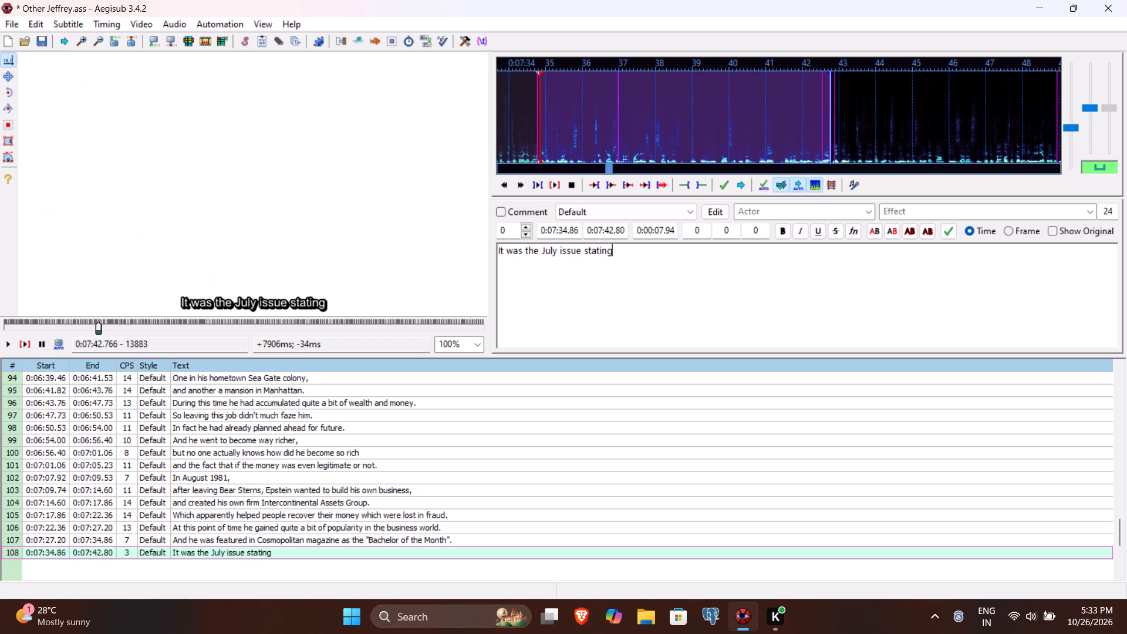
# Complete line 108's text with the quotation "Financial strategist who only talks to people who make more than a million a year." and commit it.
pyautogui.write('"S')
pyautogui.press('BackSpace')
pyautogui.write('Fian')
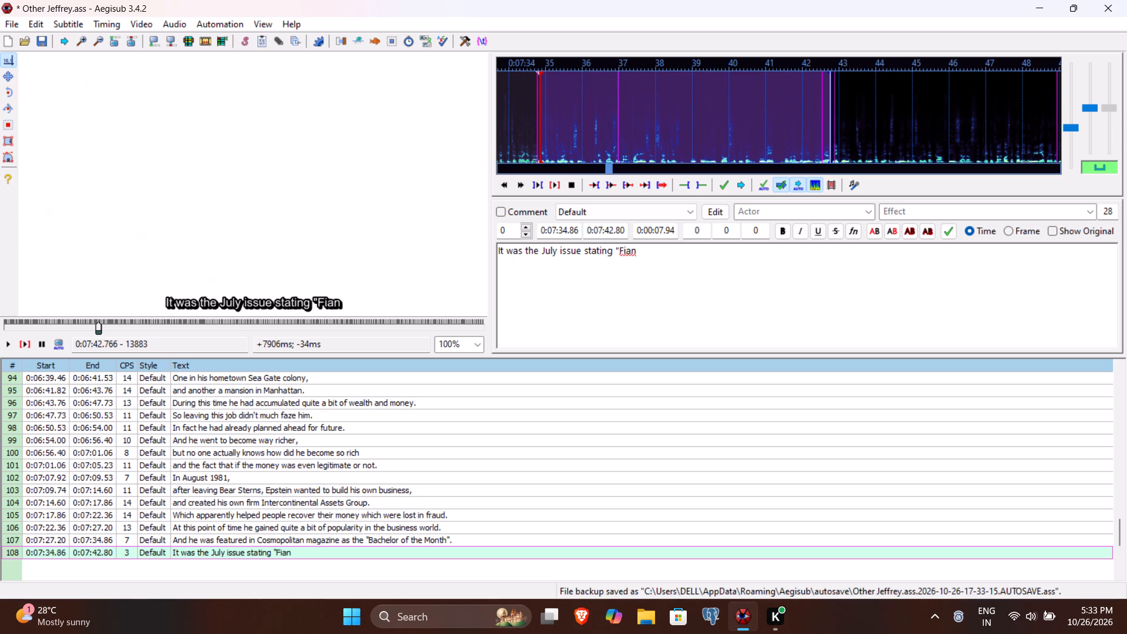
pyautogui.press('BackSpace')
pyautogui.press('BackSpace')
pyautogui.write('nalcial')
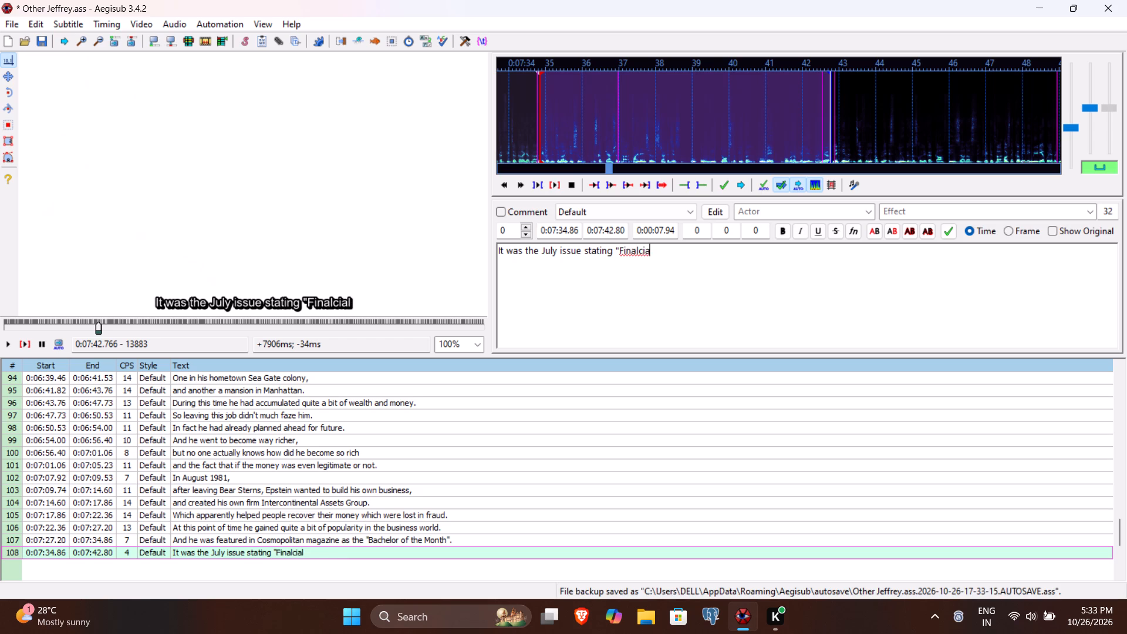
pyautogui.press('space')
pyautogui.press('BackSpace')
pyautogui.press('BackSpace')
pyautogui.press('BackSpace')
pyautogui.press('BackSpace')
pyautogui.press('BackSpace')
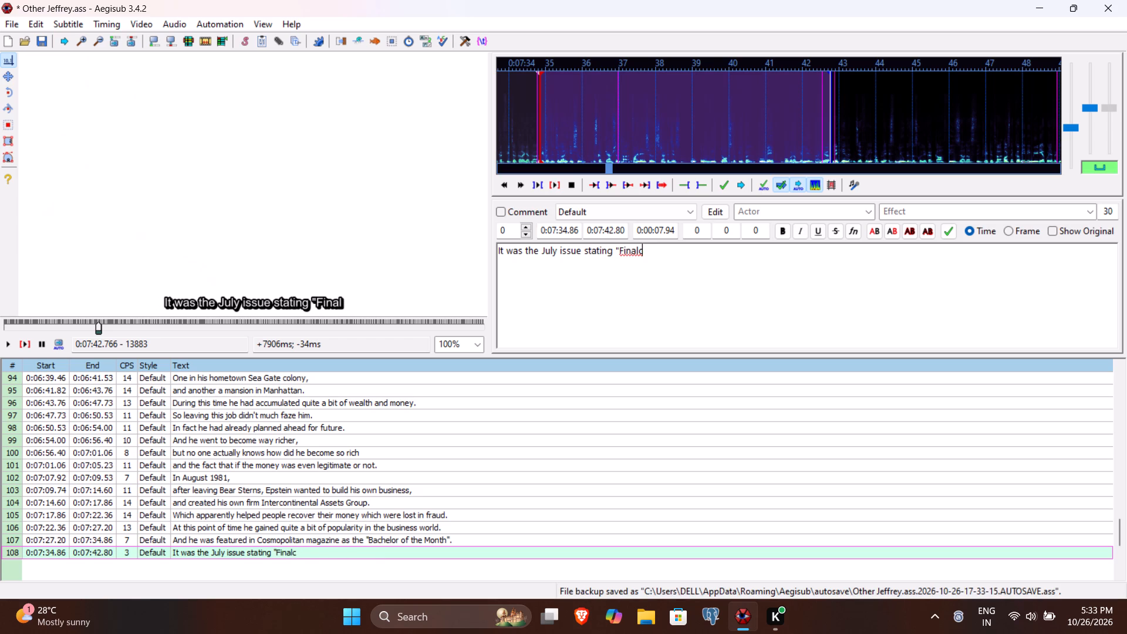
pyautogui.press('BackSpace')
pyautogui.write('ncai')
pyautogui.press('BackSpace')
pyautogui.press('BackSpace')
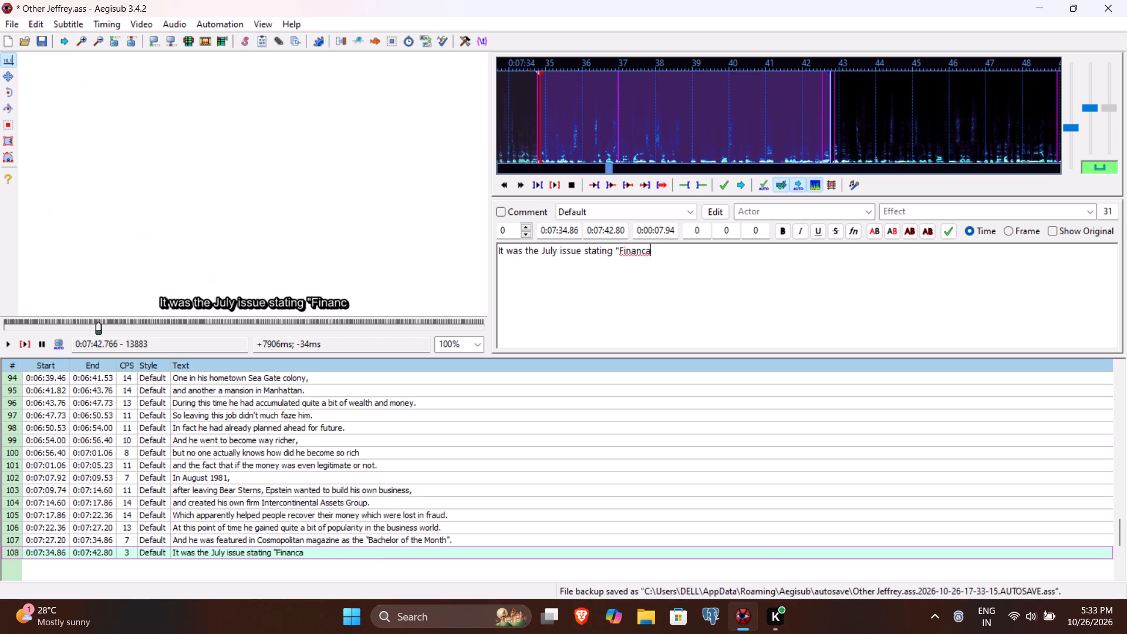
pyautogui.write('ial strate')
pyautogui.write('giest')
pyautogui.press('BackSpace')
pyautogui.press('BackSpace')
pyautogui.press('BackSpace')
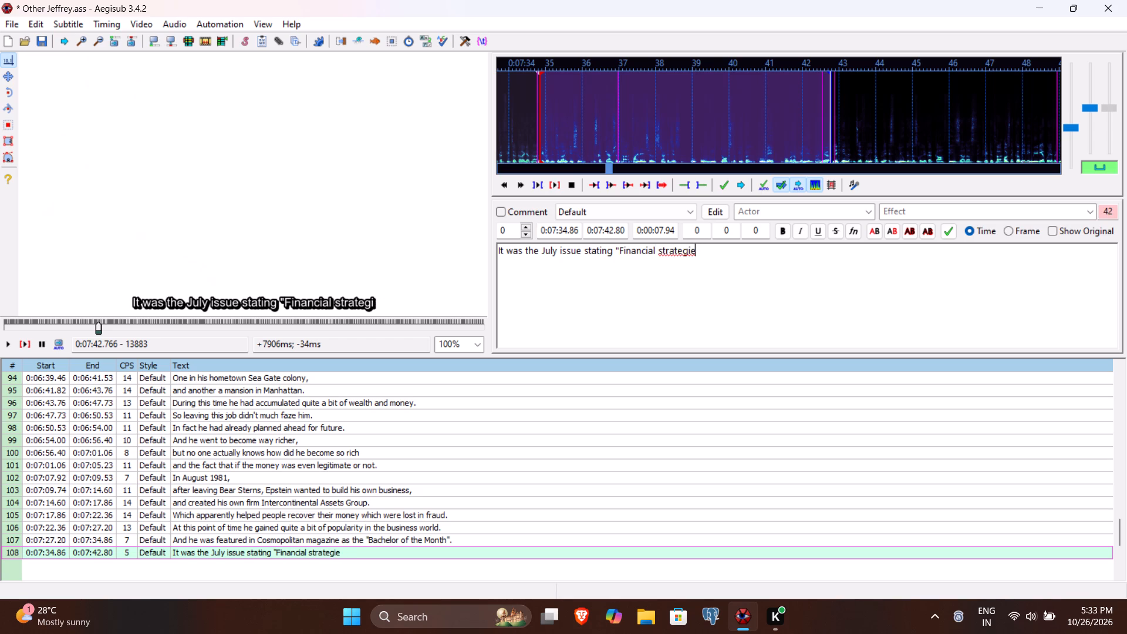
pyautogui.write('st who only talks to people w')
pyautogui.write('ho make more than a million a year."')
pyautogui.press('Return')
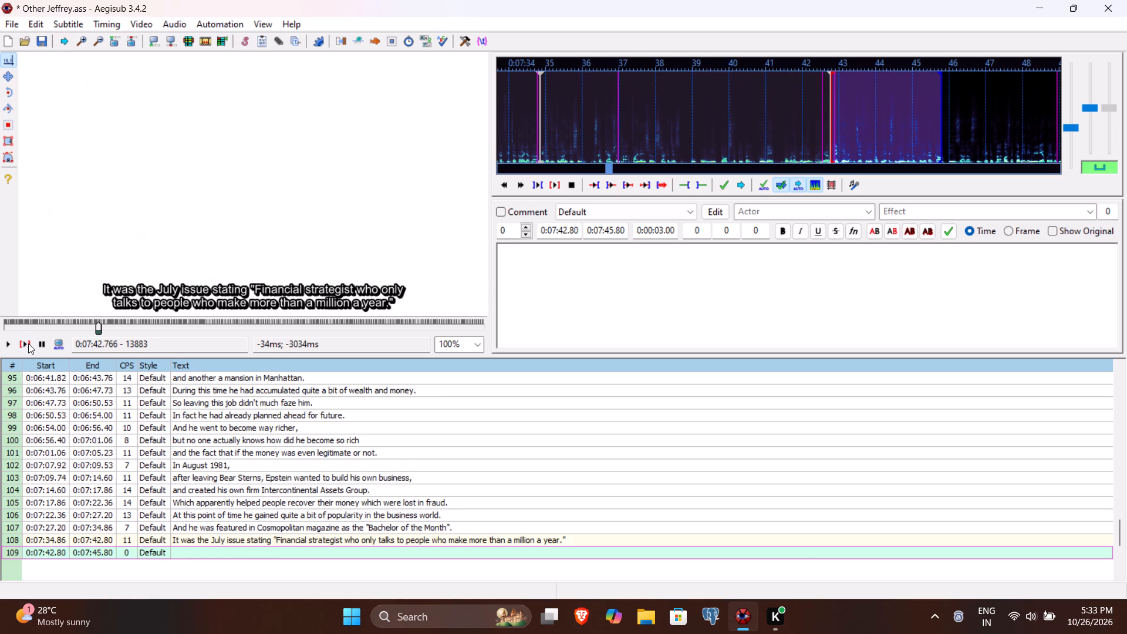
# Play line 109 and on to the end of the spoken sentence, and set its end time to 0:07:47.40.
pyautogui.click(28, 343)
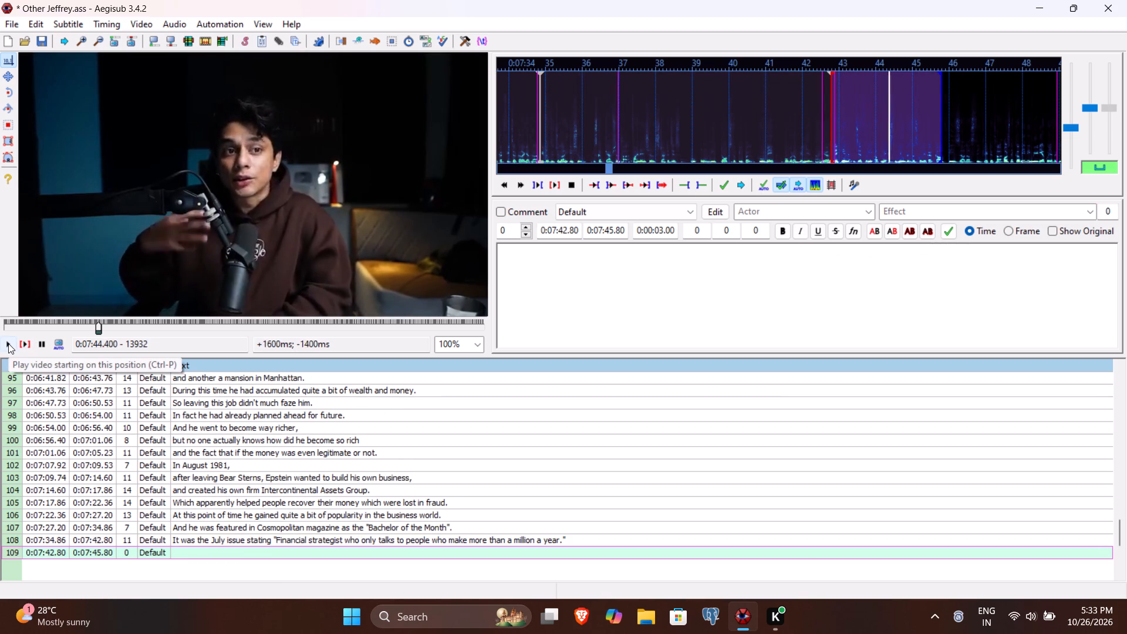
pyautogui.click(8, 343)
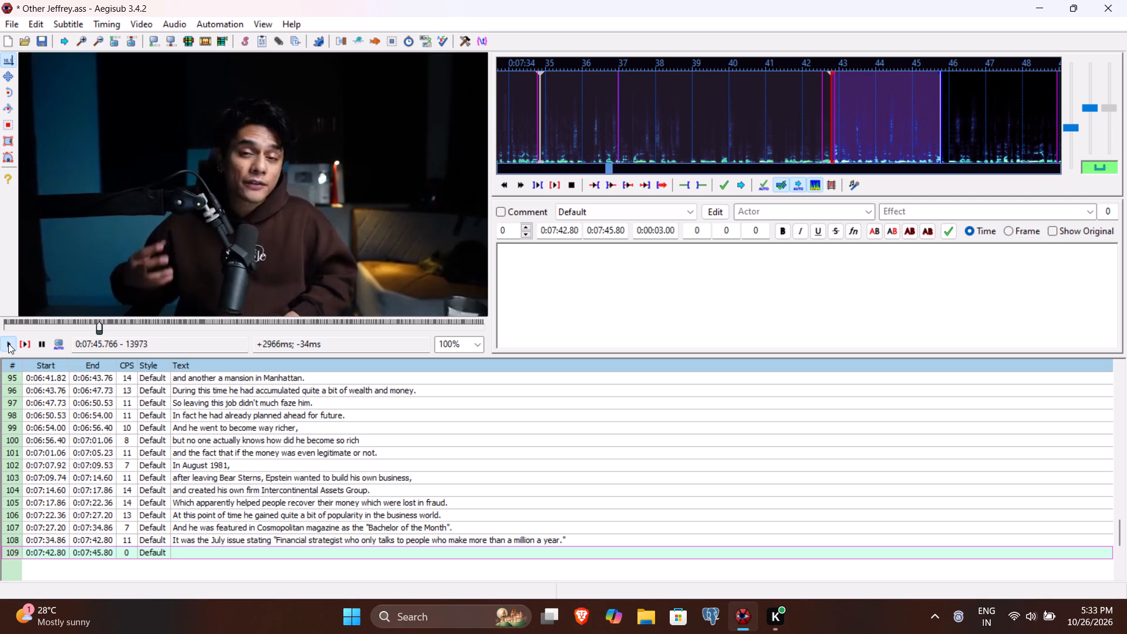
pyautogui.click(8, 343)
pyautogui.doubleClick(8, 343)
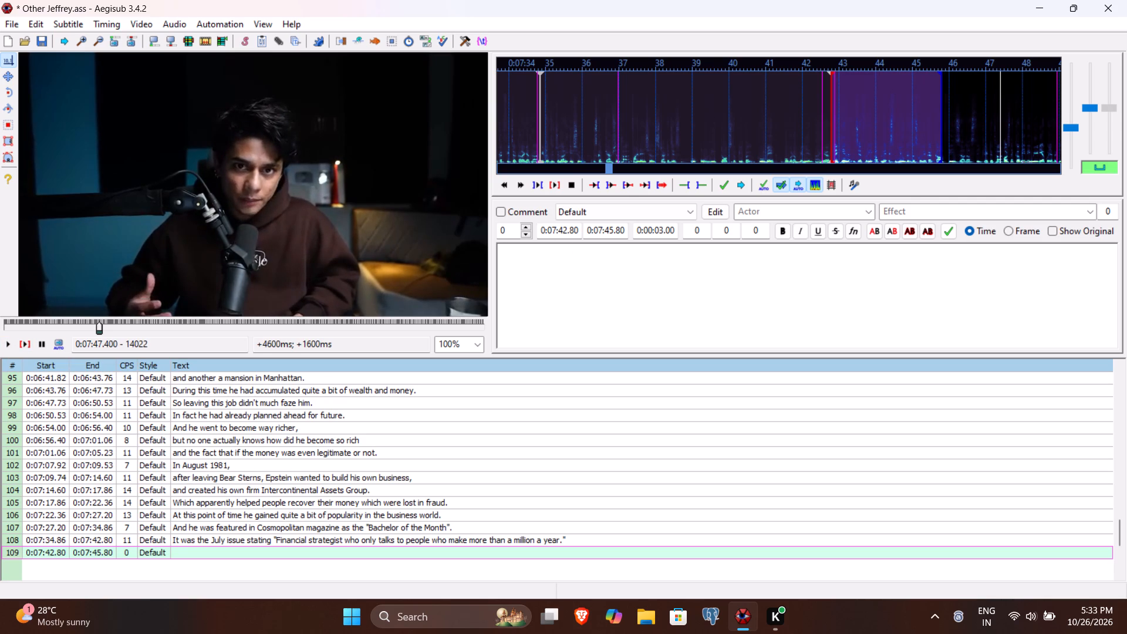
pyautogui.click(610, 230)
pyautogui.write('740')
# Enter "But Jeffrey was really secretive about this business." as line 109's text and commit it.
pyautogui.click(514, 317)
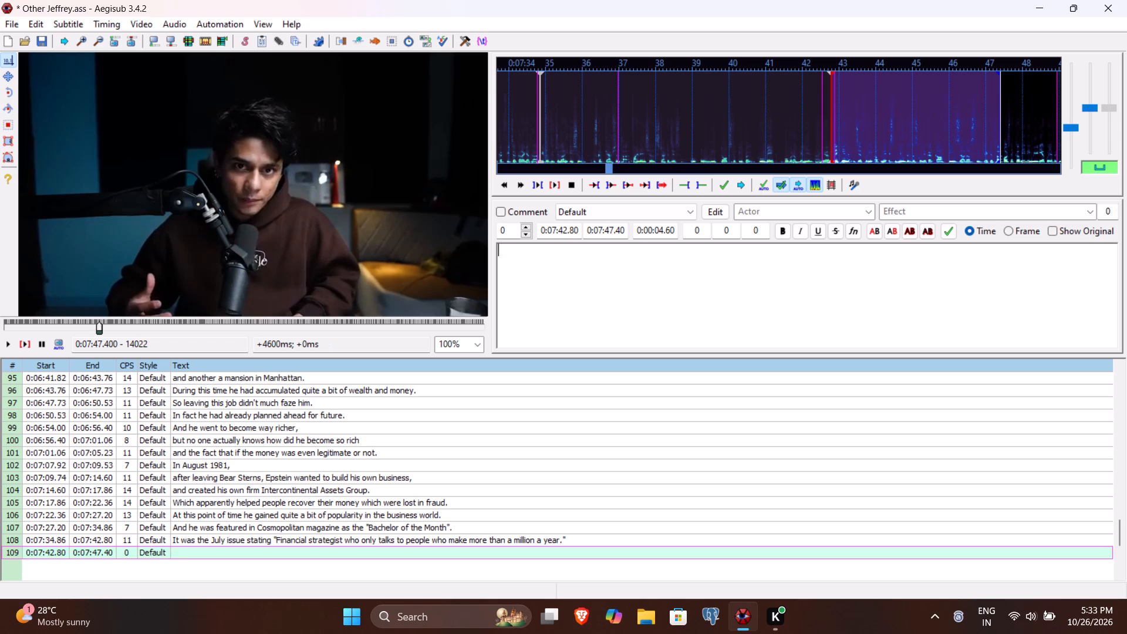
pyautogui.write('But Jeffer')
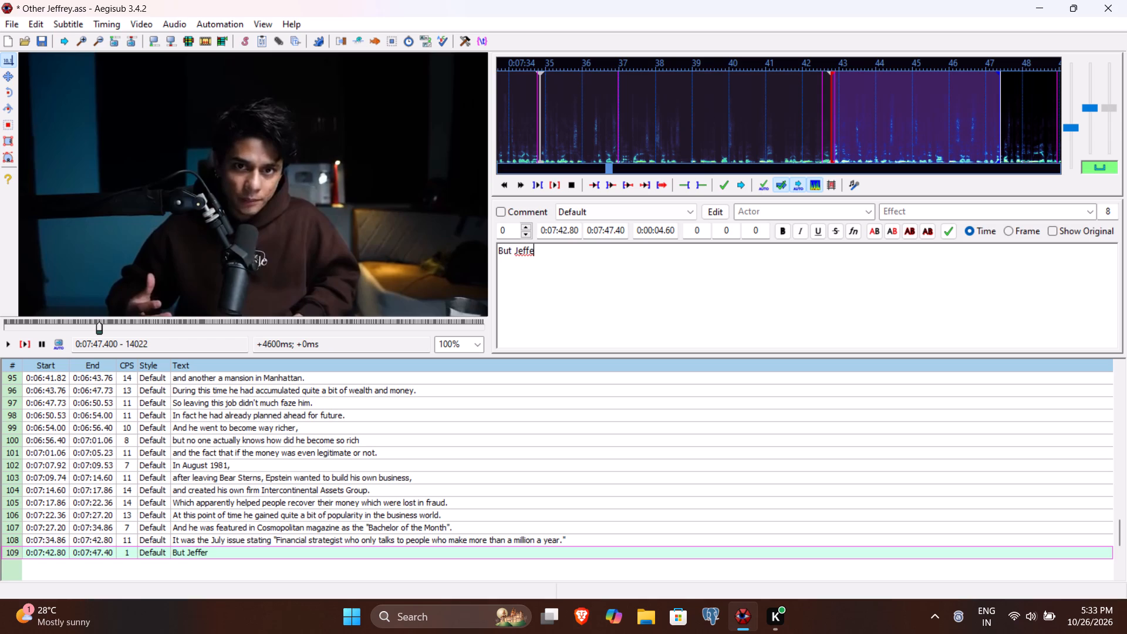
pyautogui.press('BackSpace')
pyautogui.press('BackSpace')
pyautogui.write('rey was really secretive about thi')
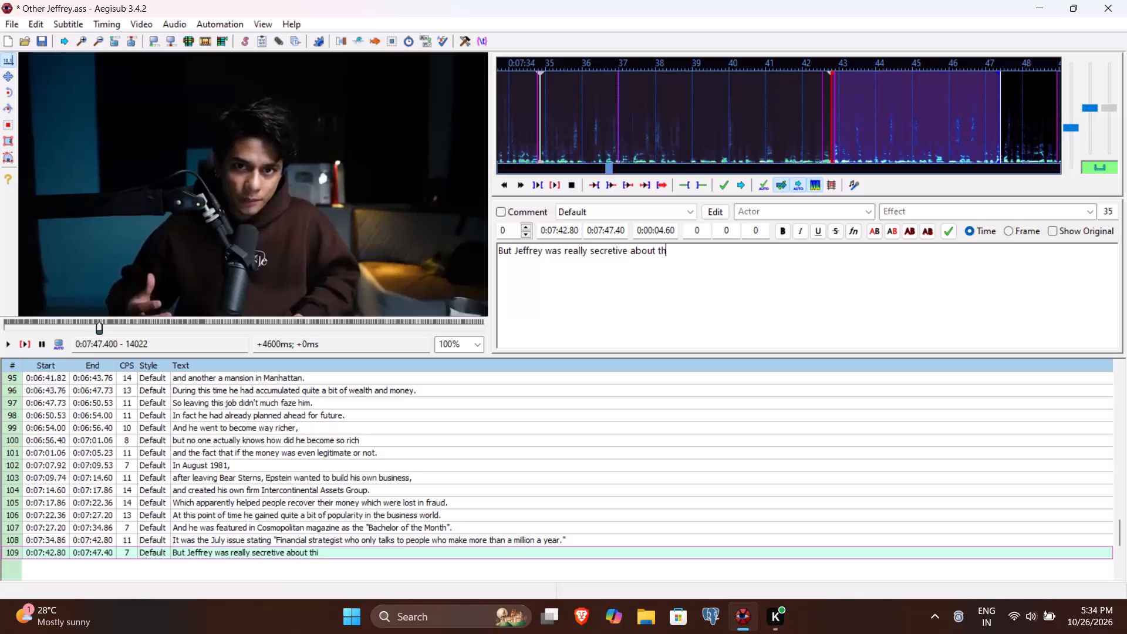
pyautogui.write('s business.')
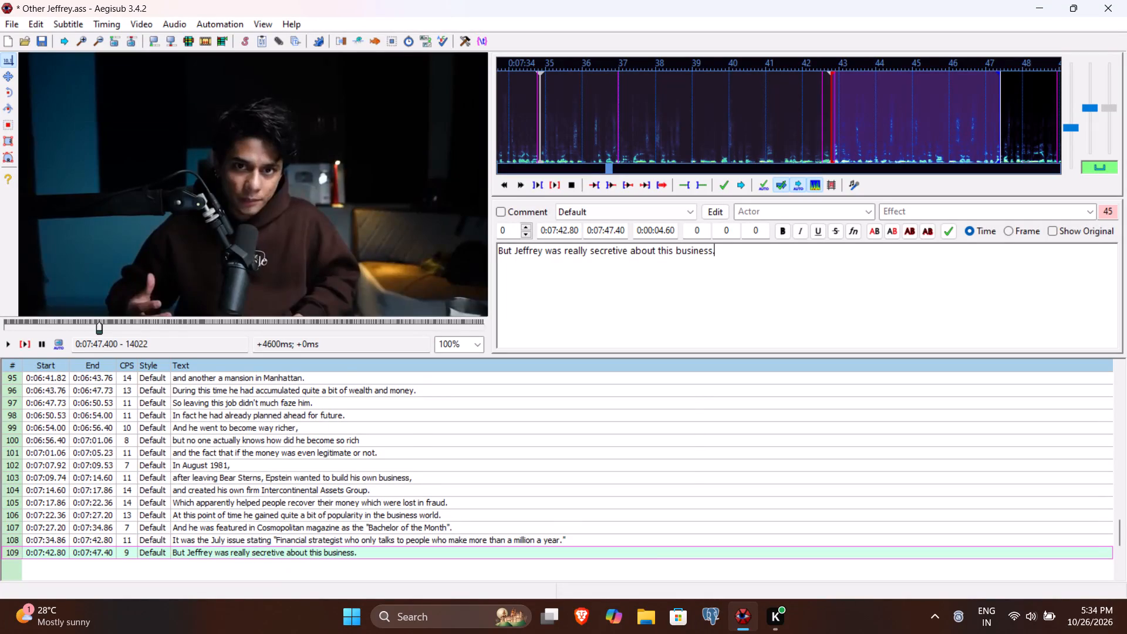
pyautogui.press('Return')
# Play line 110 and on to the end of the spoken sentence, and set its end time to 0:07:51.96.
pyautogui.click(19, 339)
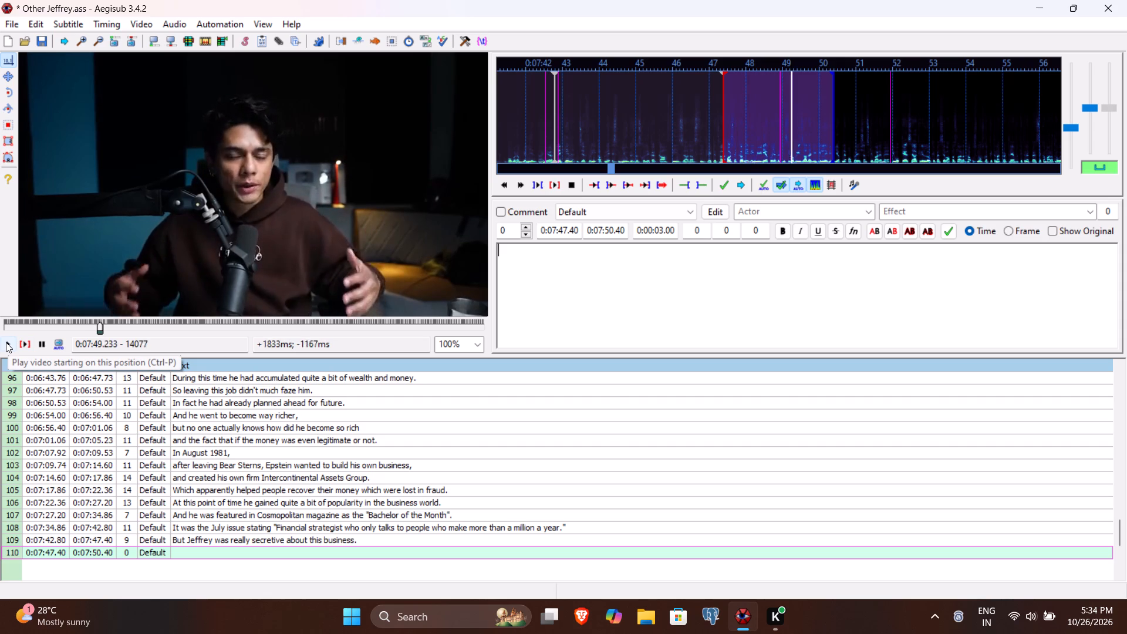
pyautogui.doubleClick(6, 342)
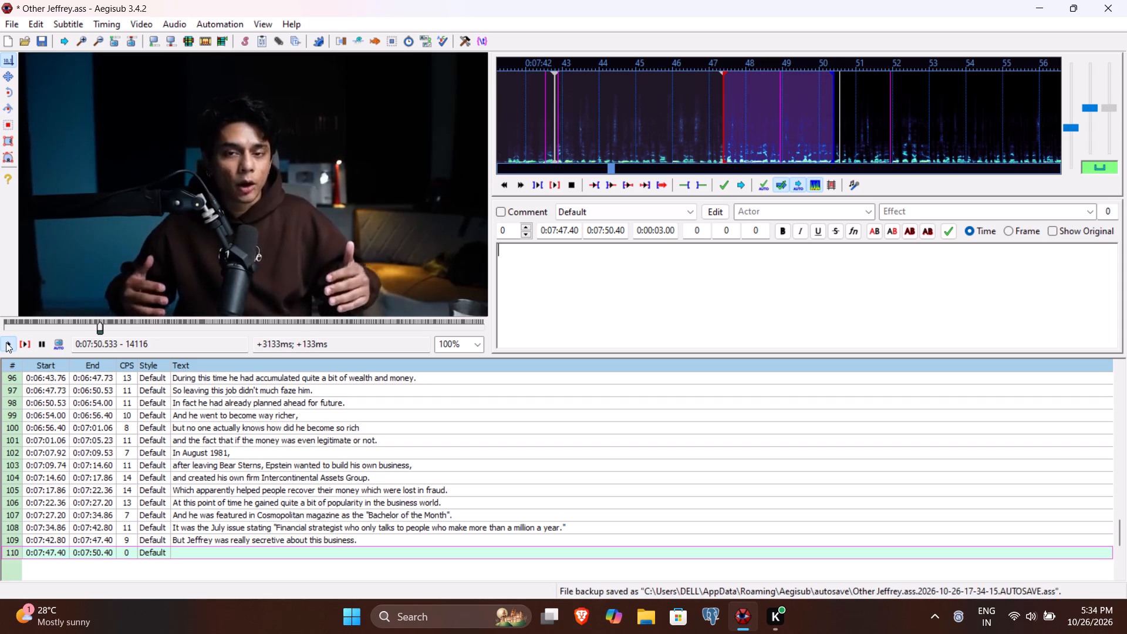
pyautogui.click(6, 342)
pyautogui.click(6, 342)
pyautogui.click(6, 342)
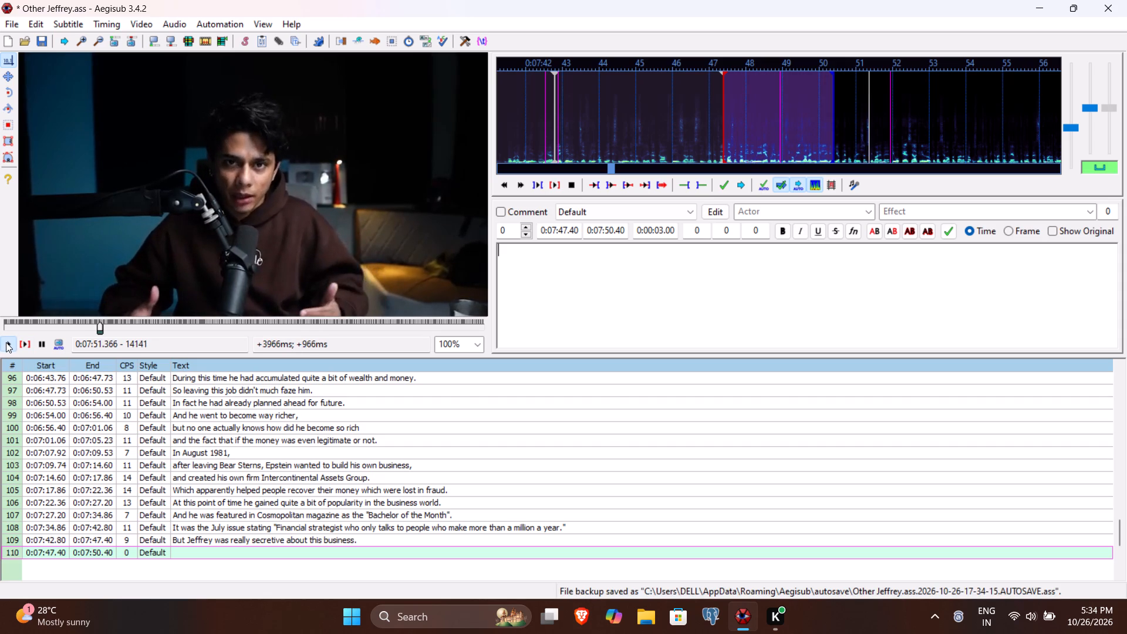
pyautogui.click(6, 342)
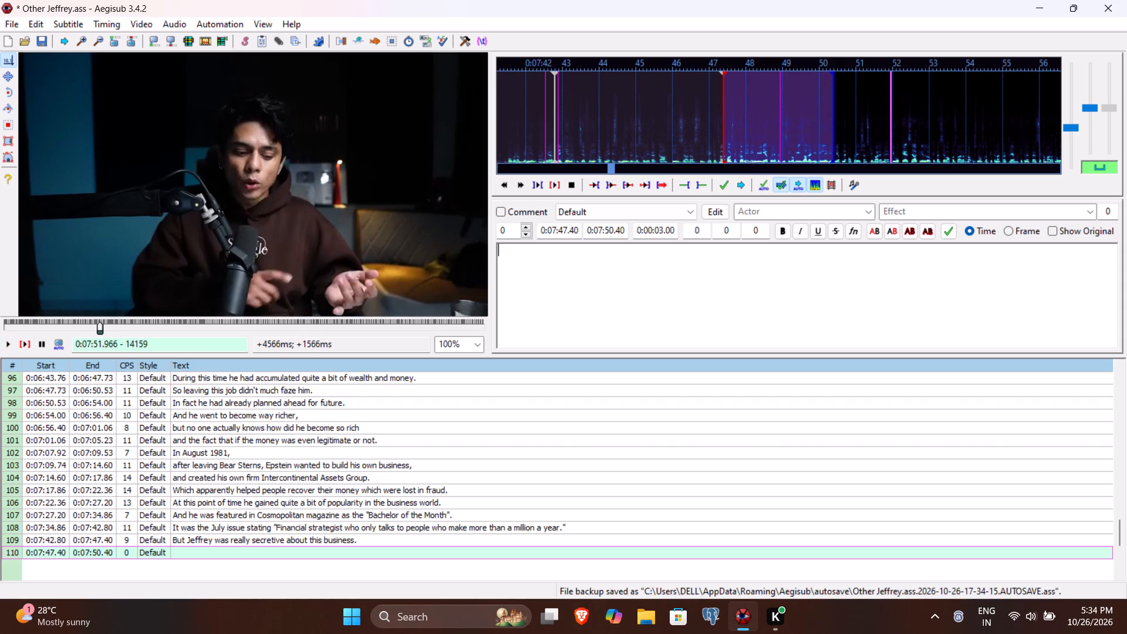
pyautogui.click(609, 231)
pyautogui.press('1')
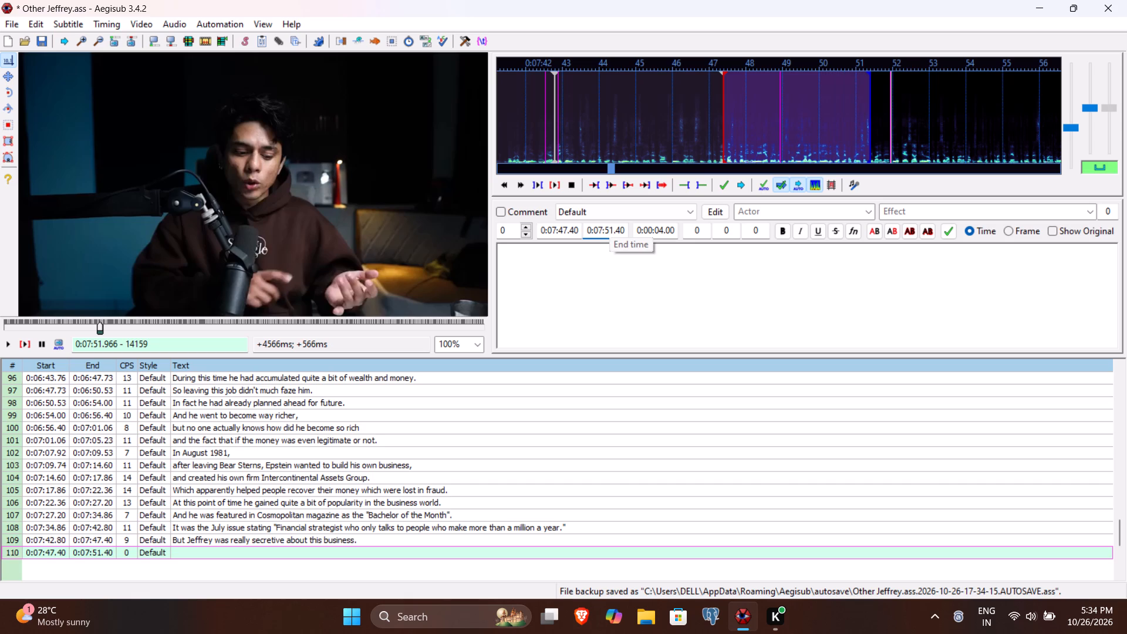
pyautogui.write('96')
# Enter "And he never gave media any details about his business." as line 110's text, replaying the line to check the wording.
pyautogui.click(555, 294)
pyautogui.write('And he never gave media any details abo')
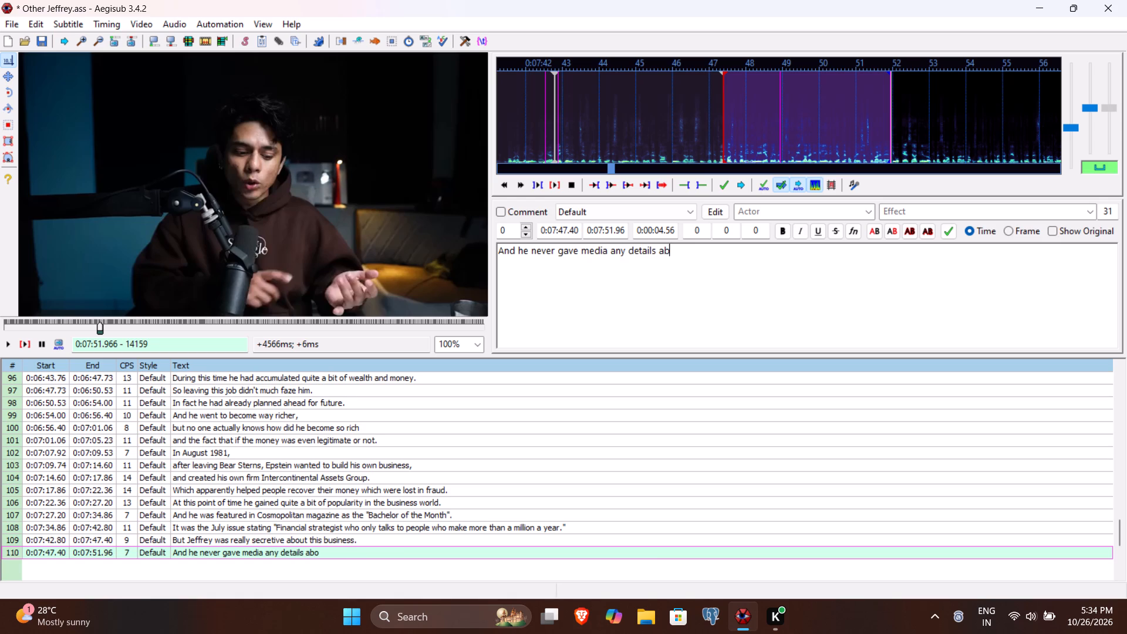
pyautogui.write('ut his')
pyautogui.press('space')
pyautogui.click(25, 340)
pyautogui.write('business')
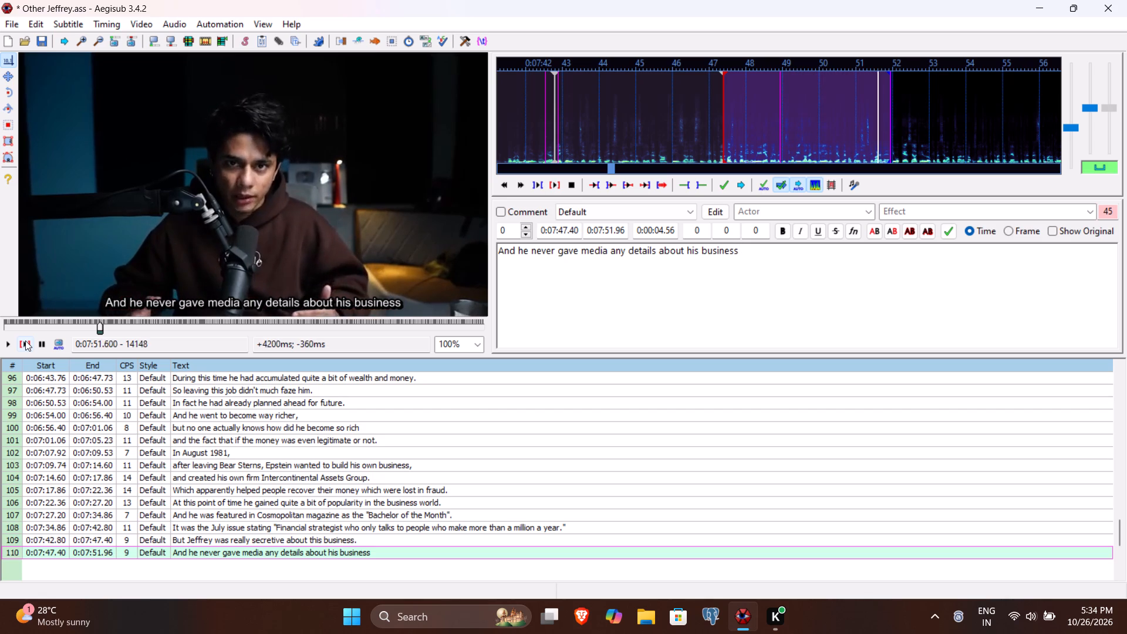
pyautogui.press('.')
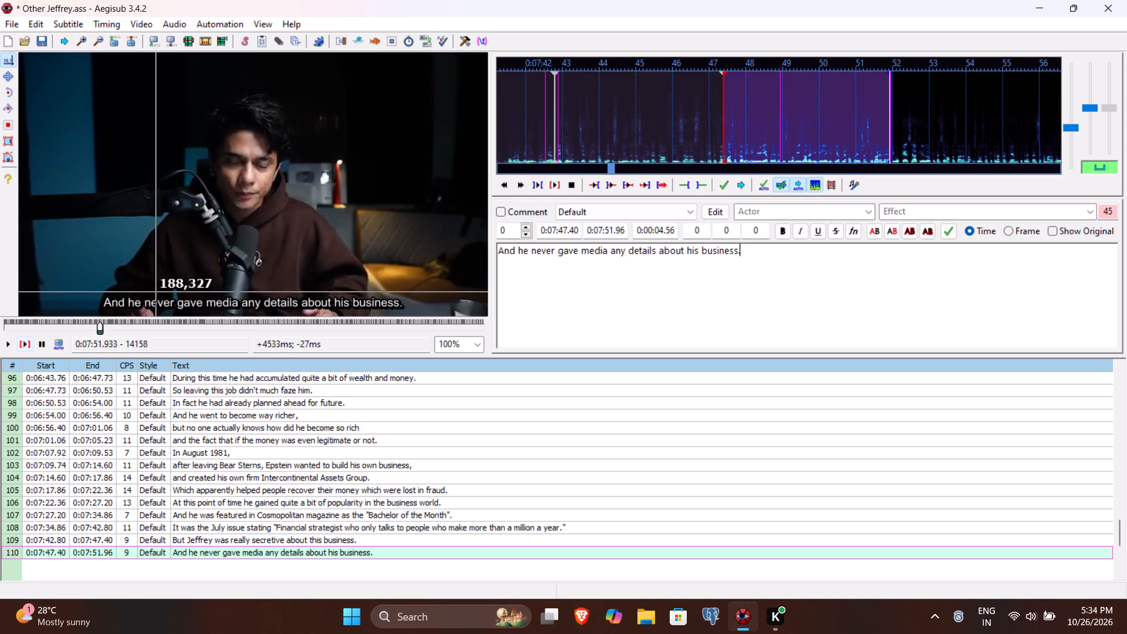
# Revise line 110's text to "And he never gave media any details about his operation of the business." and commit it.
pyautogui.click(655, 251)
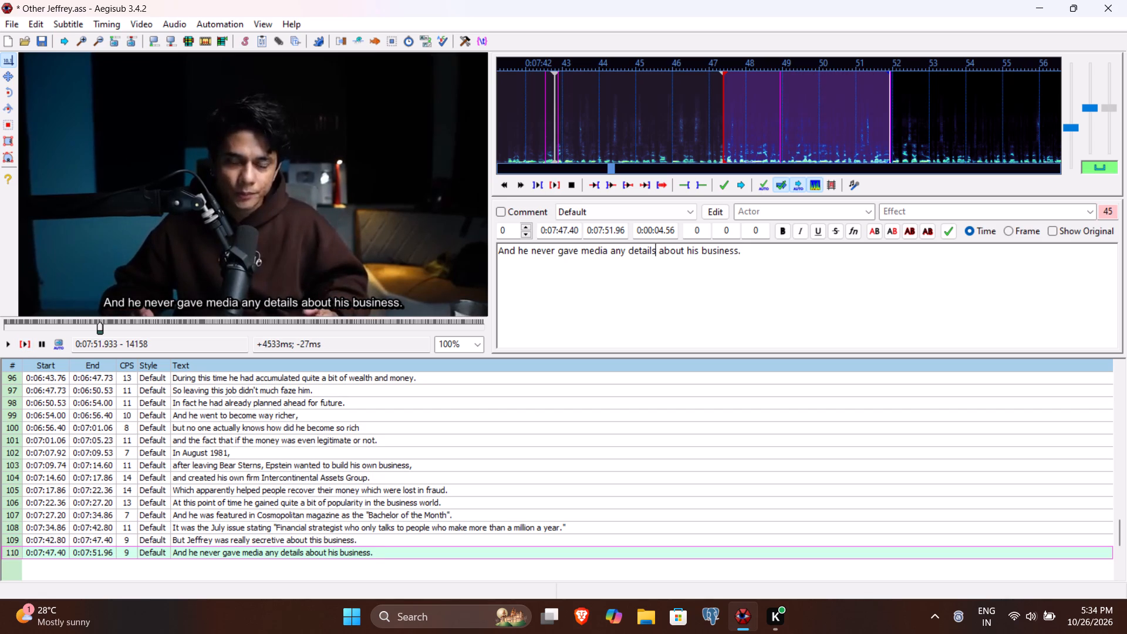
pyautogui.press('space')
pyautogui.write('about')
pyautogui.press('space')
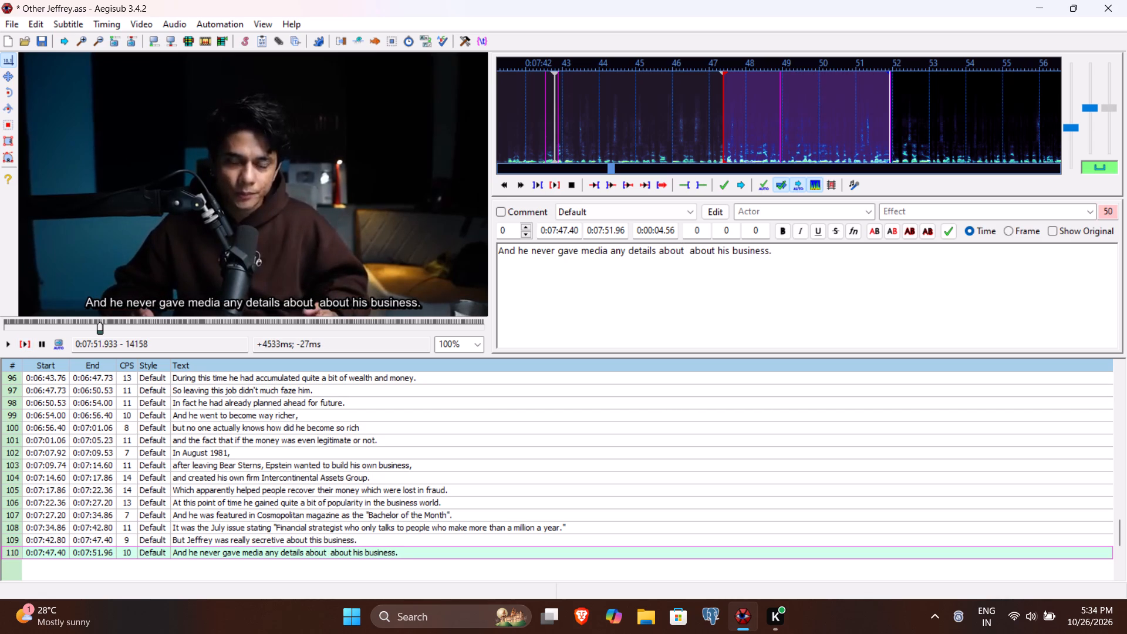
pyautogui.write('thi')
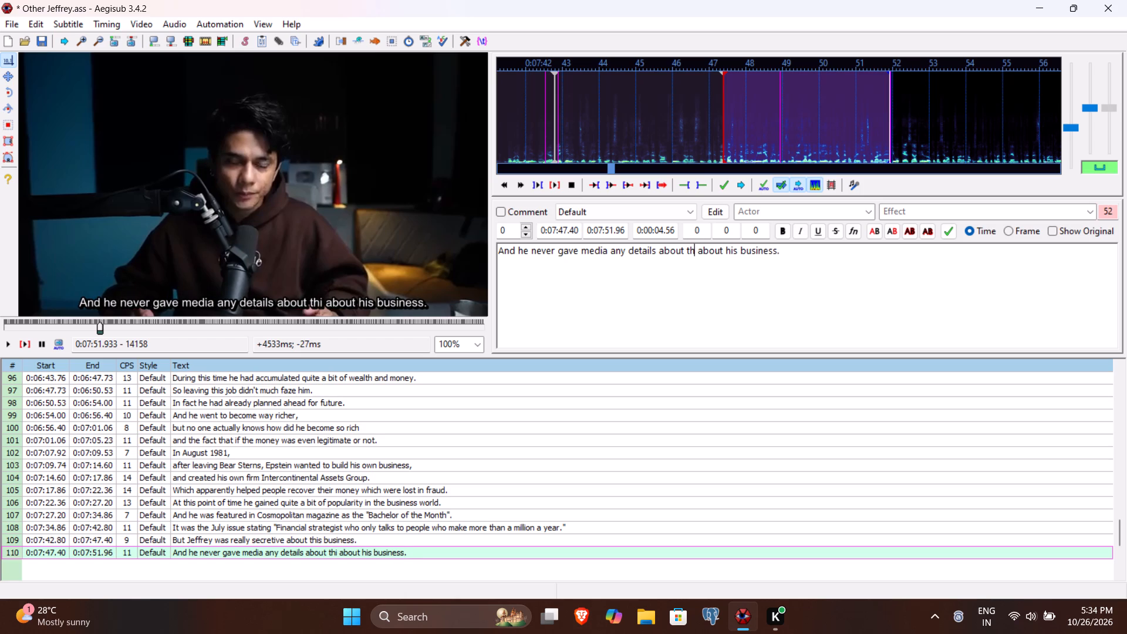
pyautogui.press('BackSpace')
pyautogui.press('BackSpace')
pyautogui.press('BackSpace')
pyautogui.write('his operation')
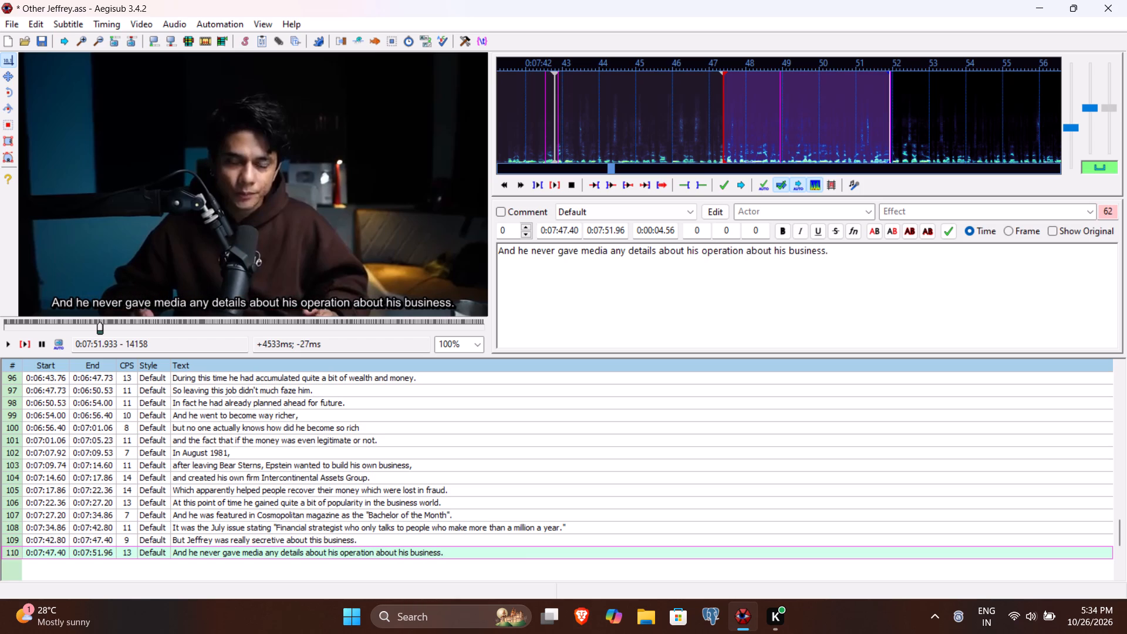
pyautogui.press('Delete')
pyautogui.press('Delete')
pyautogui.press('Delete')
pyautogui.press('Delete')
pyautogui.press('Delete')
pyautogui.press('Delete')
pyautogui.press('Delete')
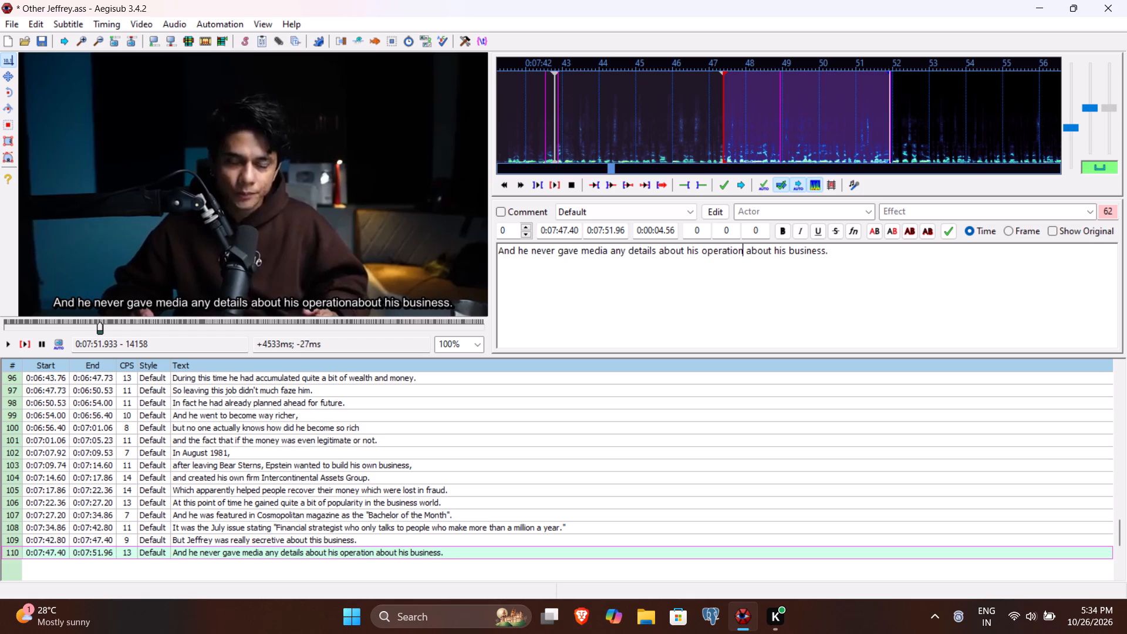
pyautogui.press('Delete')
pyautogui.press('Delete')
pyautogui.press('Delete')
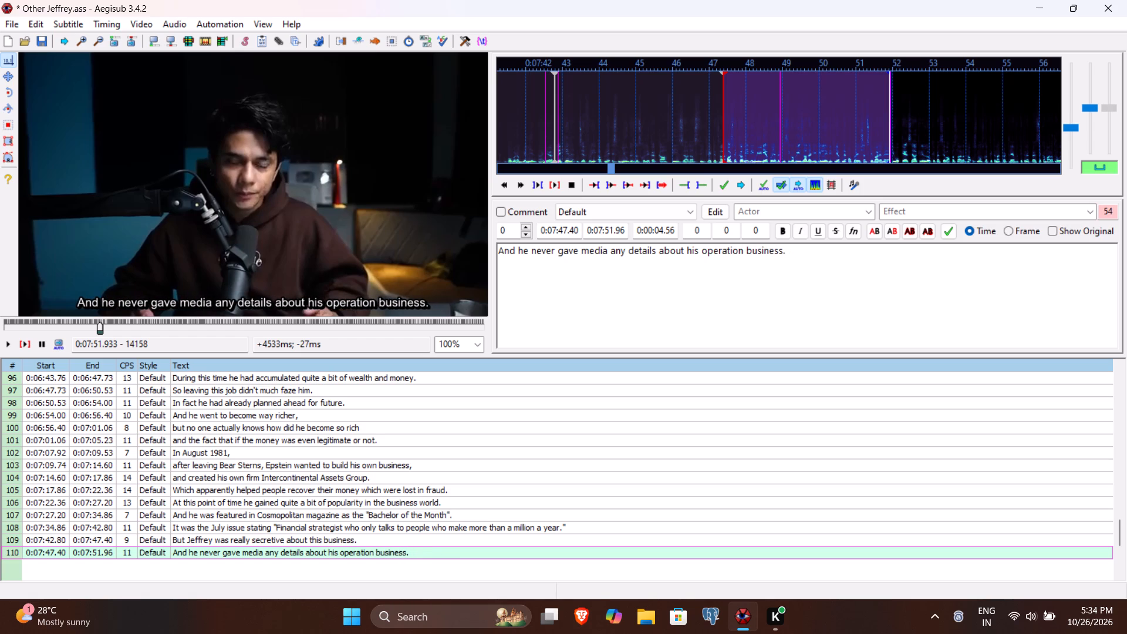
pyautogui.press('space')
pyautogui.write('of')
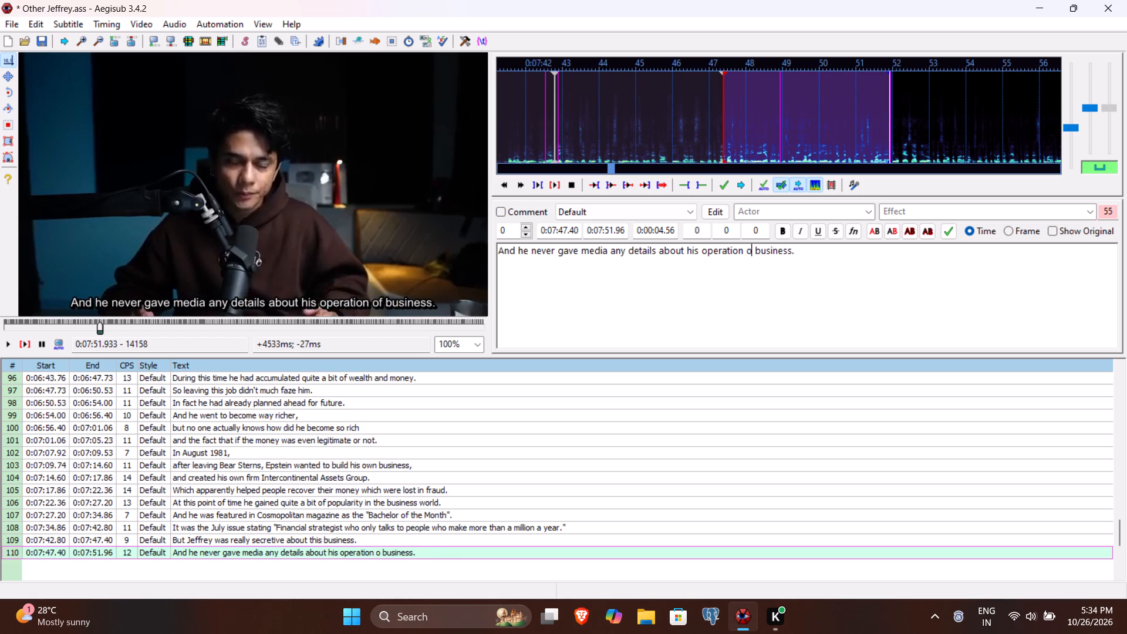
pyautogui.press('space')
pyautogui.write('the')
pyautogui.press('Return')
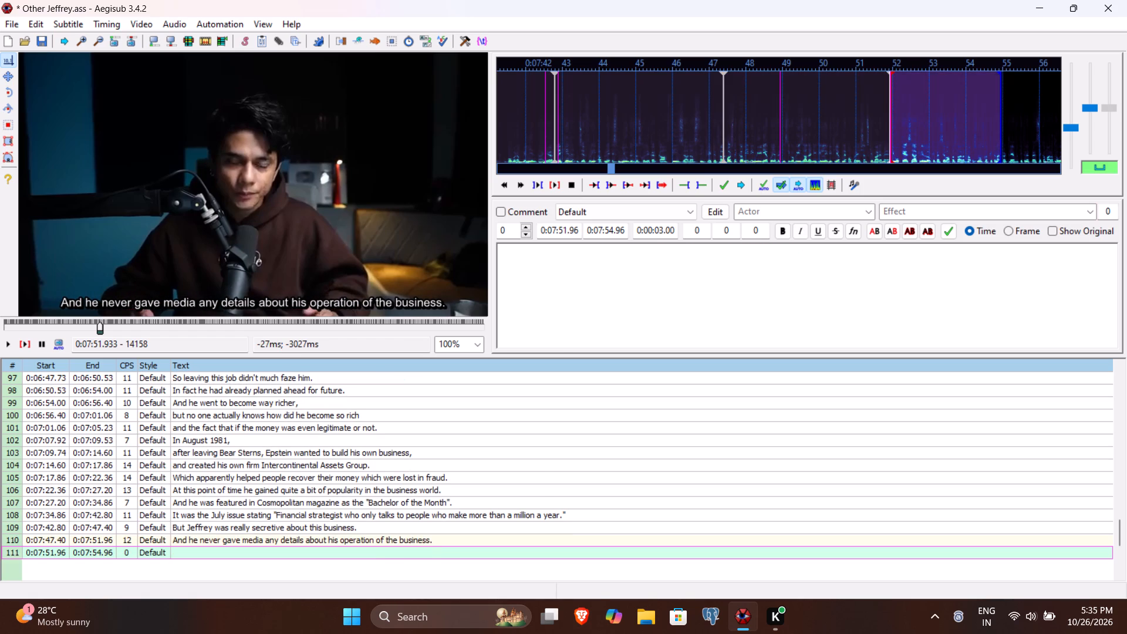
# Play line 111 and the speech that follows, replay it to find the phrase's end, and set its end time to 0:07:54.20.
pyautogui.moveTo(37, 348); pyautogui.dragTo(22, 346)
pyautogui.click(22, 346)
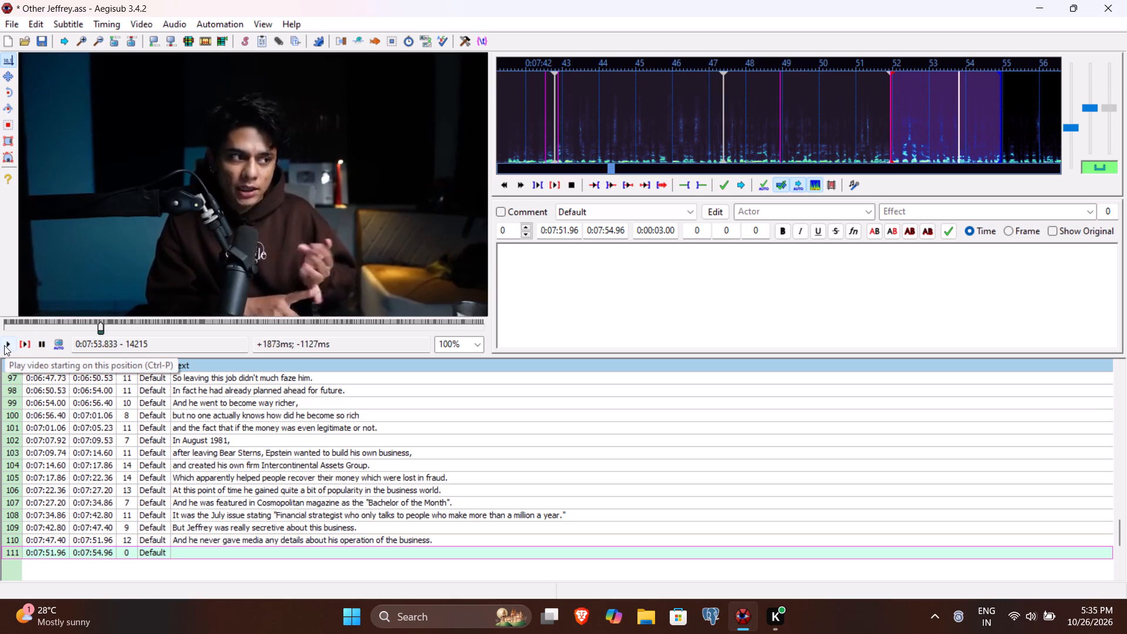
pyautogui.click(4, 345)
pyautogui.click(4, 345)
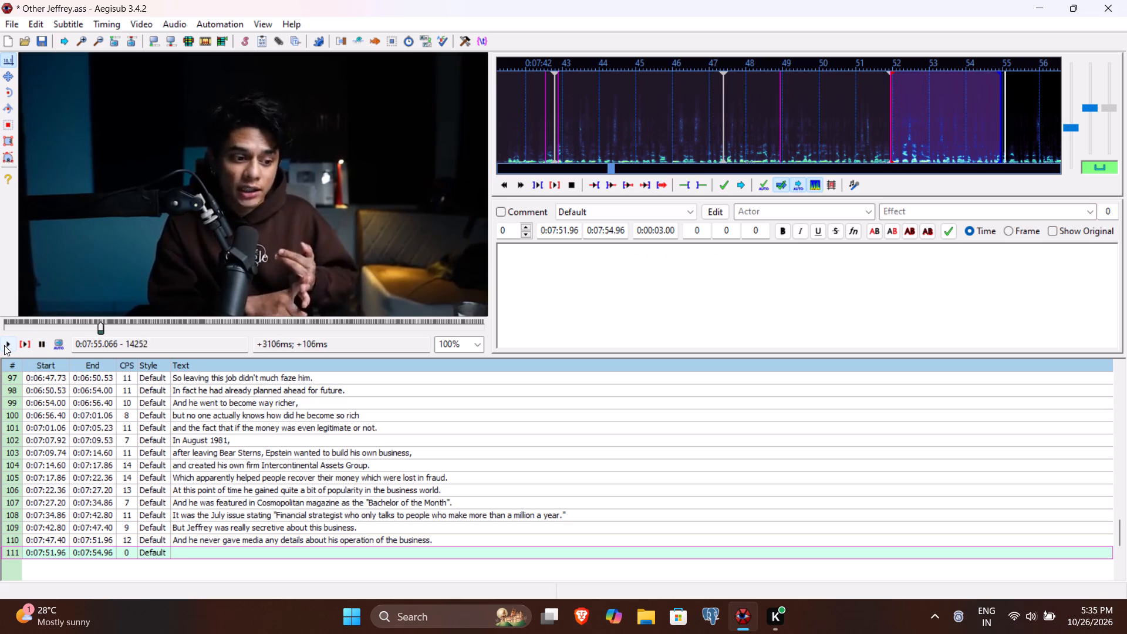
pyautogui.click(4, 345)
pyautogui.click(4, 345)
pyautogui.click(4, 345)
pyautogui.click(4, 345)
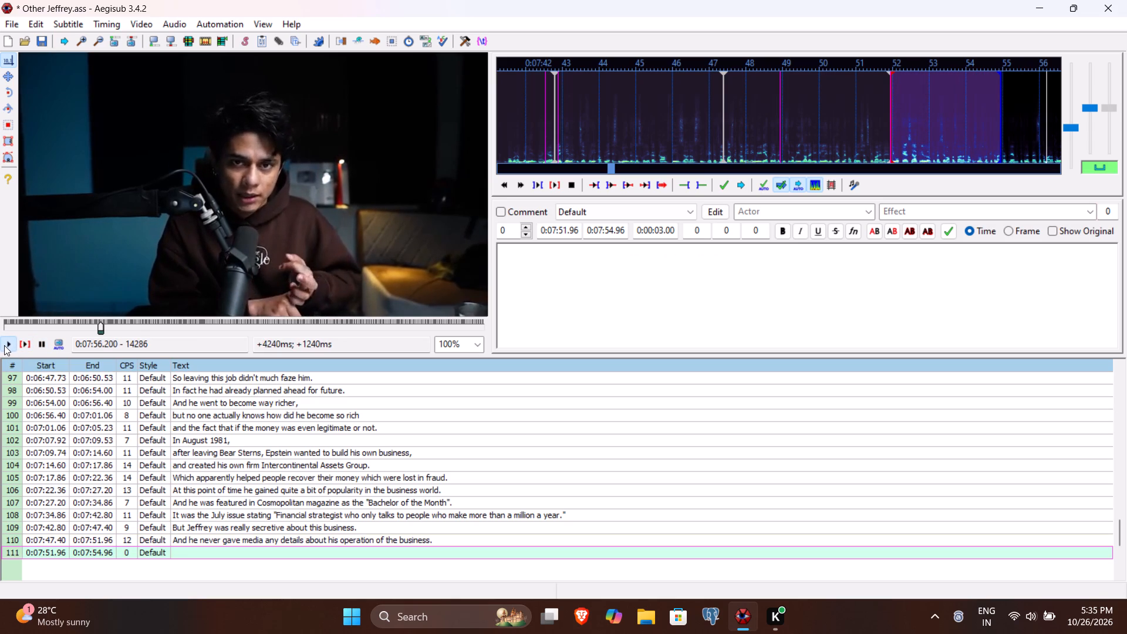
pyautogui.click(4, 345)
pyautogui.click(4, 345)
pyautogui.click(4, 345)
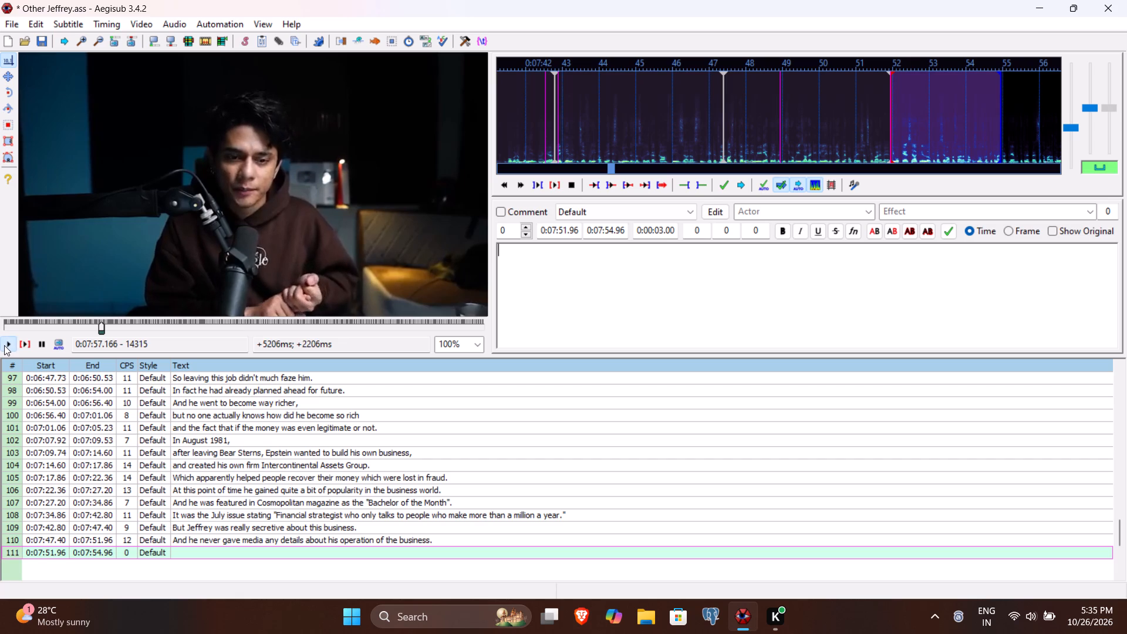
pyautogui.click(27, 345)
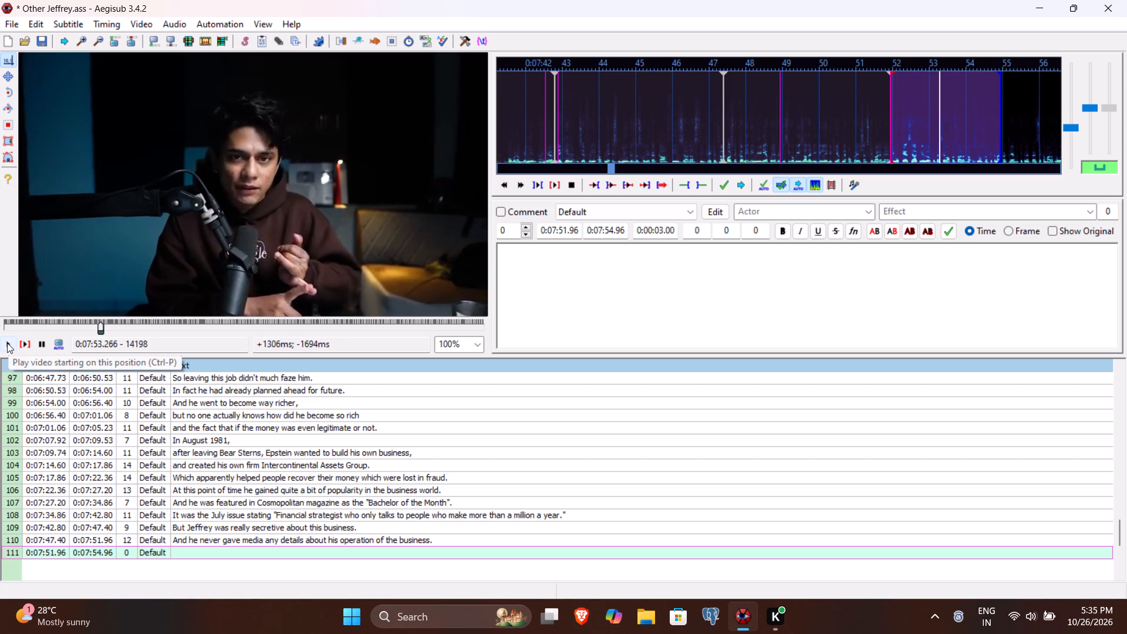
pyautogui.click(7, 343)
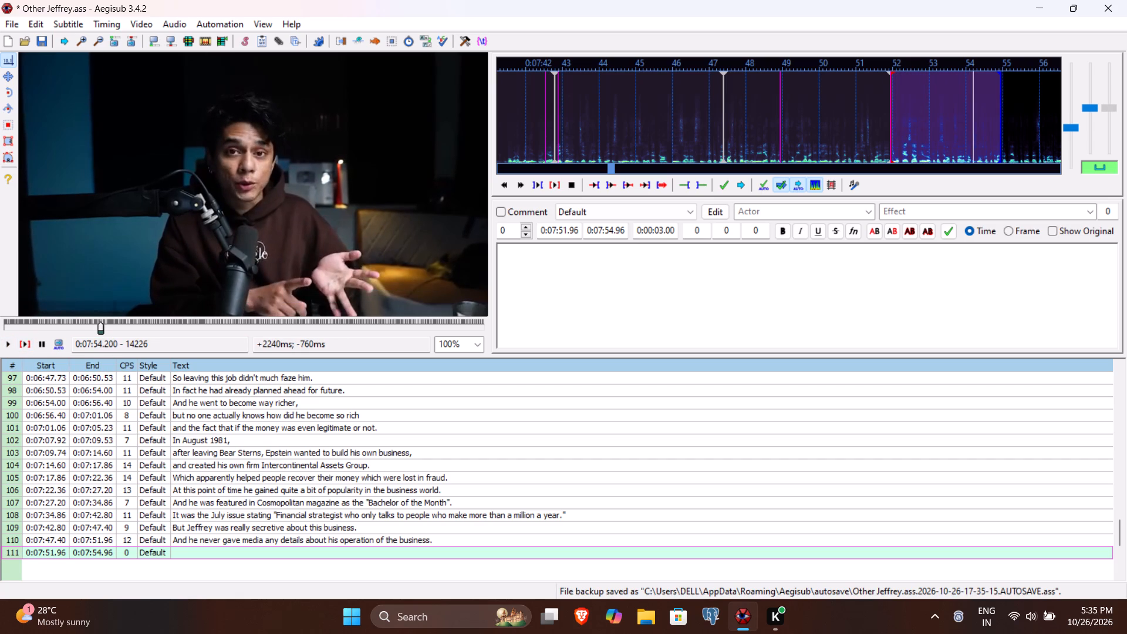
pyautogui.click(618, 231)
pyautogui.press('BackSpace')
pyautogui.write('20')
# Enter "About how he was recovering the money," as line 111's text and commit it.
pyautogui.click(551, 297)
pyautogui.press('a')
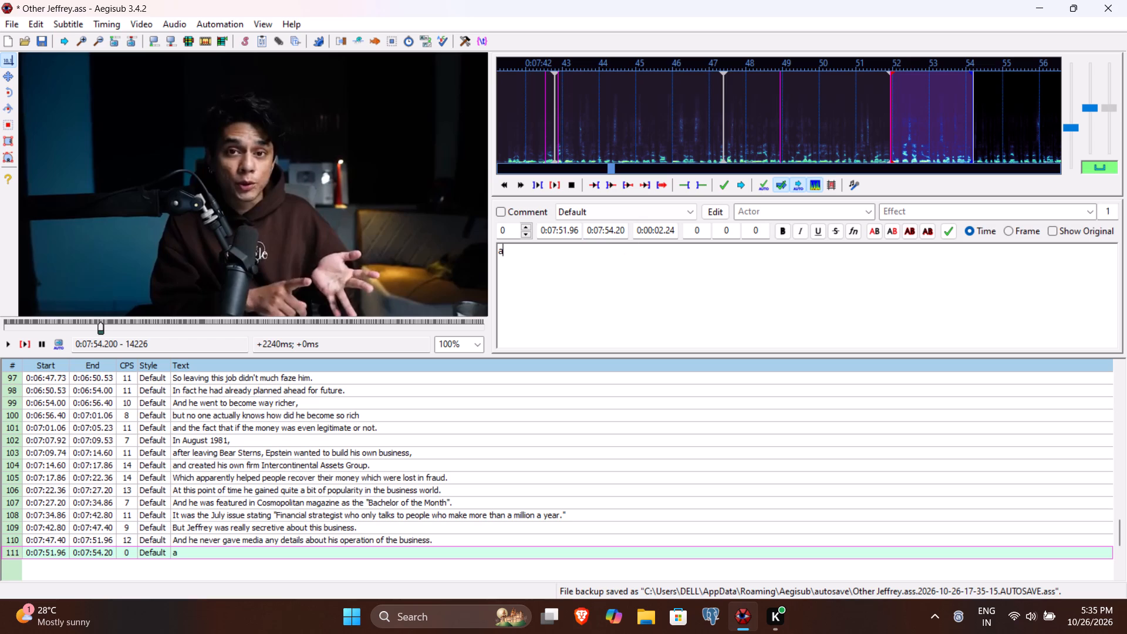
pyautogui.press('BackSpace')
pyautogui.write('About how he was re')
pyautogui.press('c')
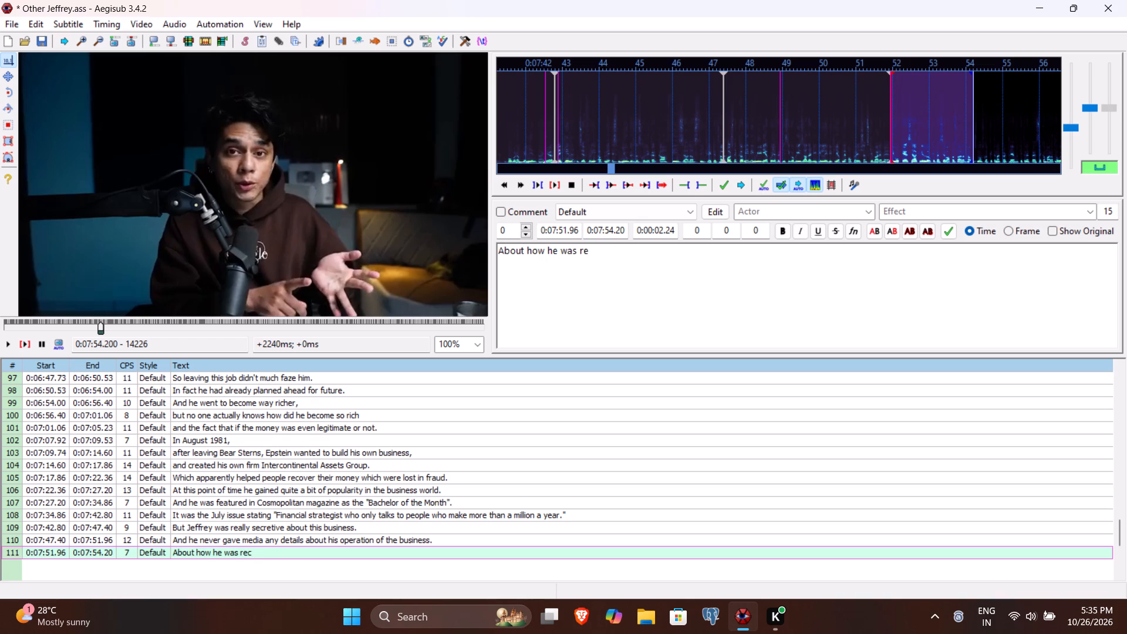
pyautogui.write('overing the money')
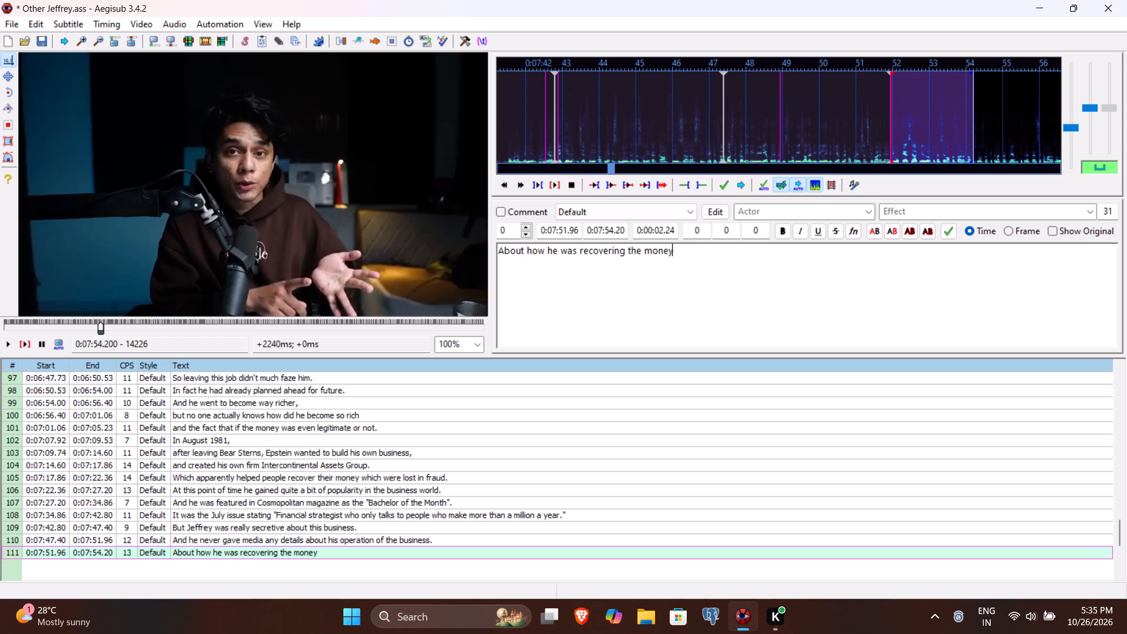
pyautogui.press(',')
pyautogui.press('Return')
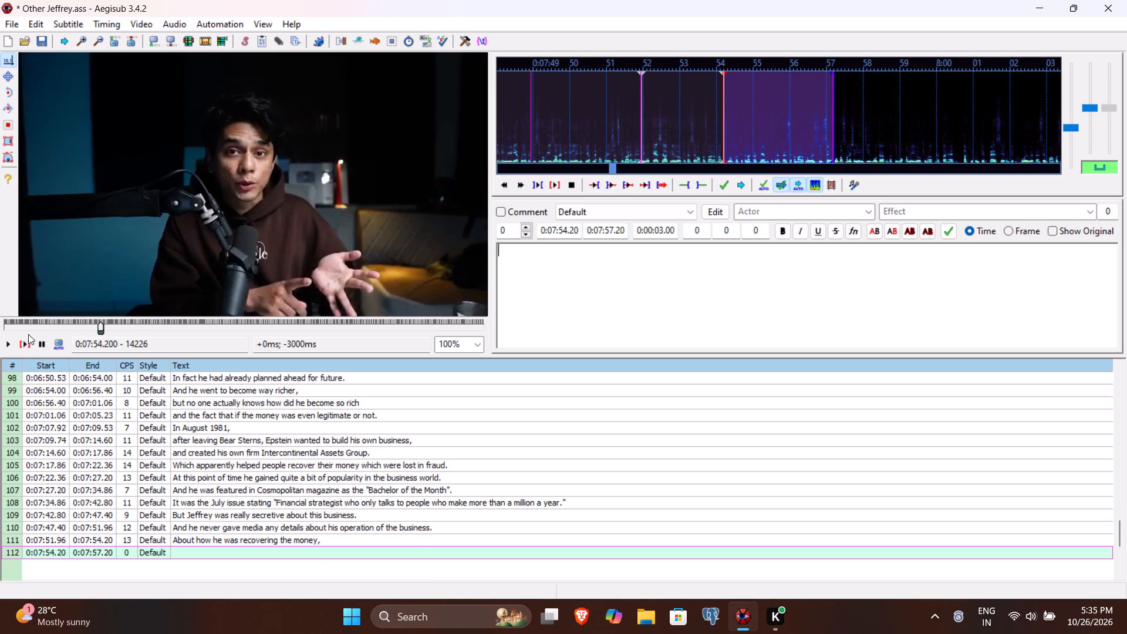
# Play line 112 in short stretches to the end of the spoken phrase, and set its end time to 0:07:57.26.
pyautogui.click(25, 335)
pyautogui.click(28, 342)
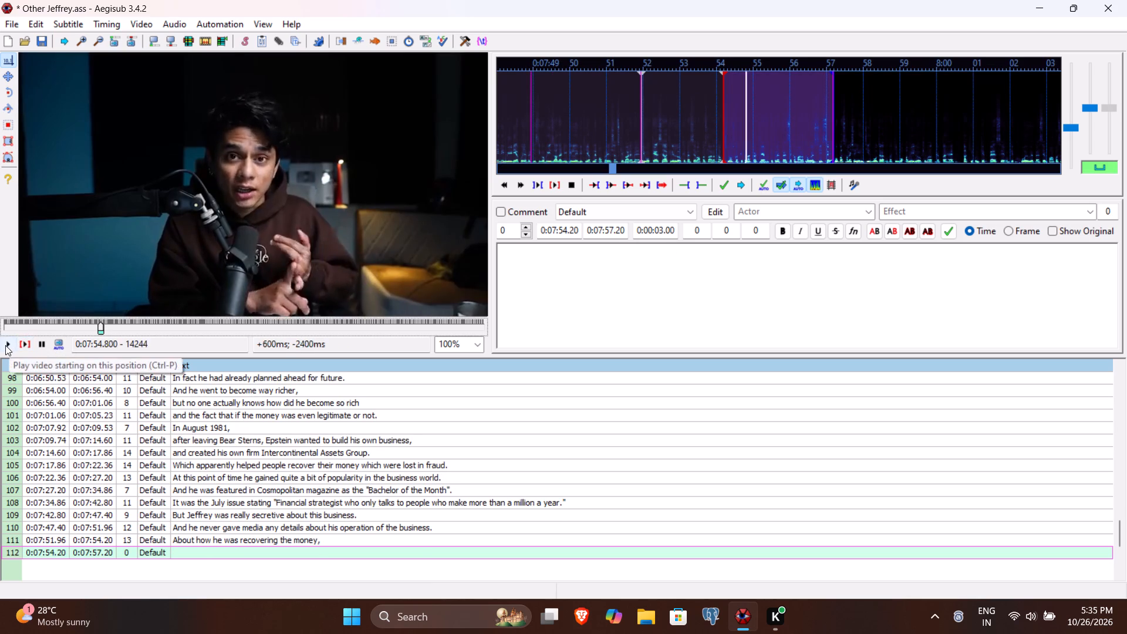
pyautogui.click(5, 345)
pyautogui.click(5, 345)
pyautogui.click(5, 345)
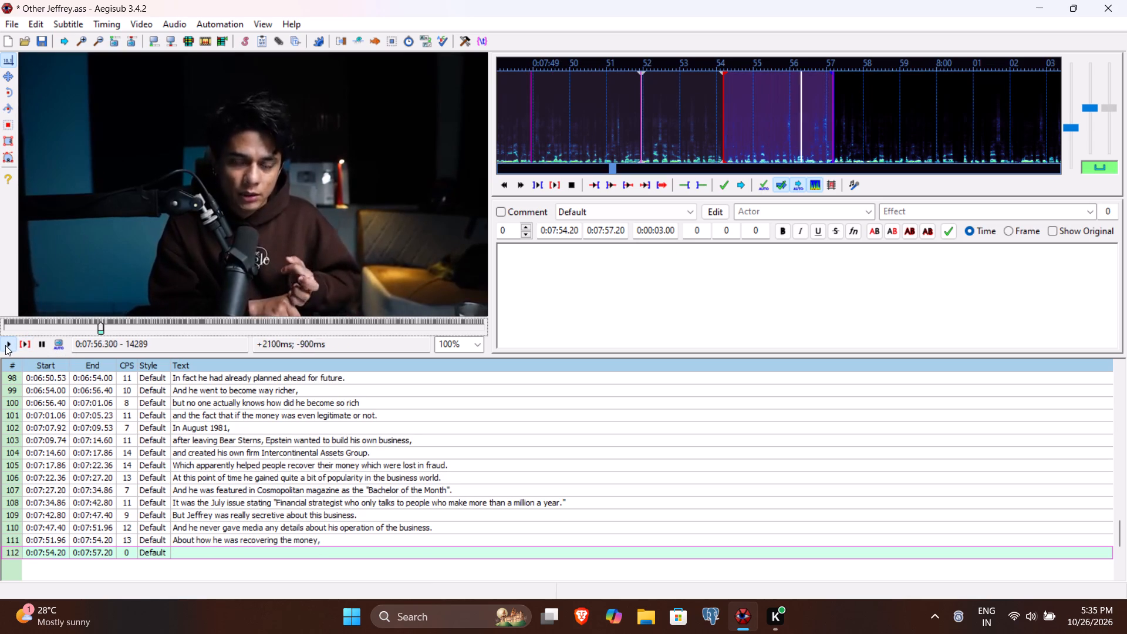
pyautogui.click(5, 345)
pyautogui.click(5, 345)
pyautogui.doubleClick(5, 345)
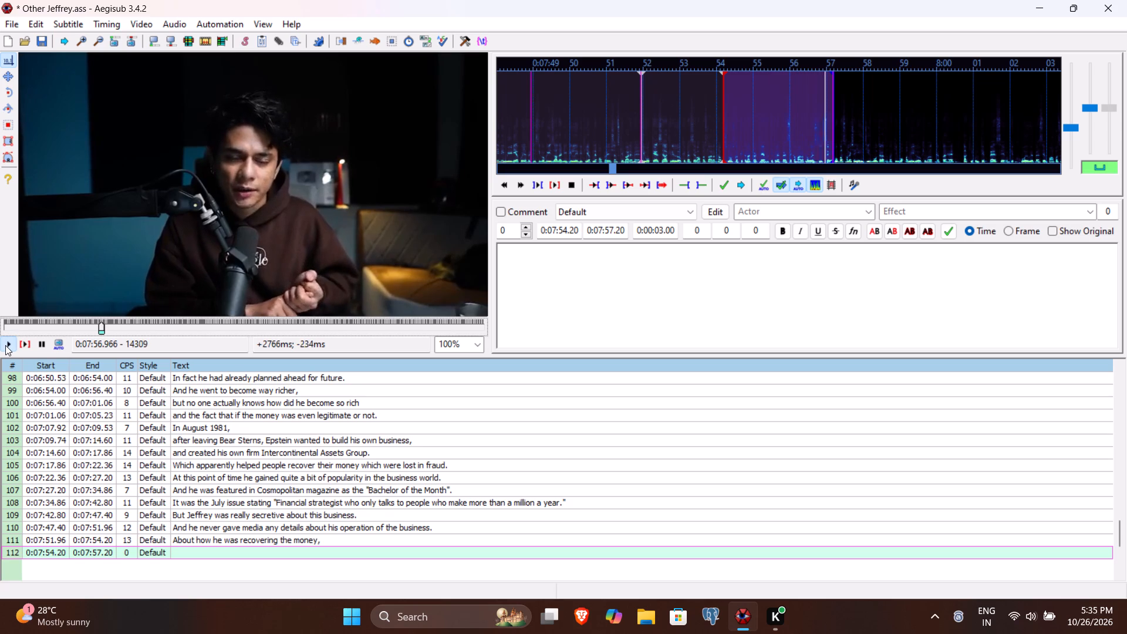
pyautogui.doubleClick(5, 345)
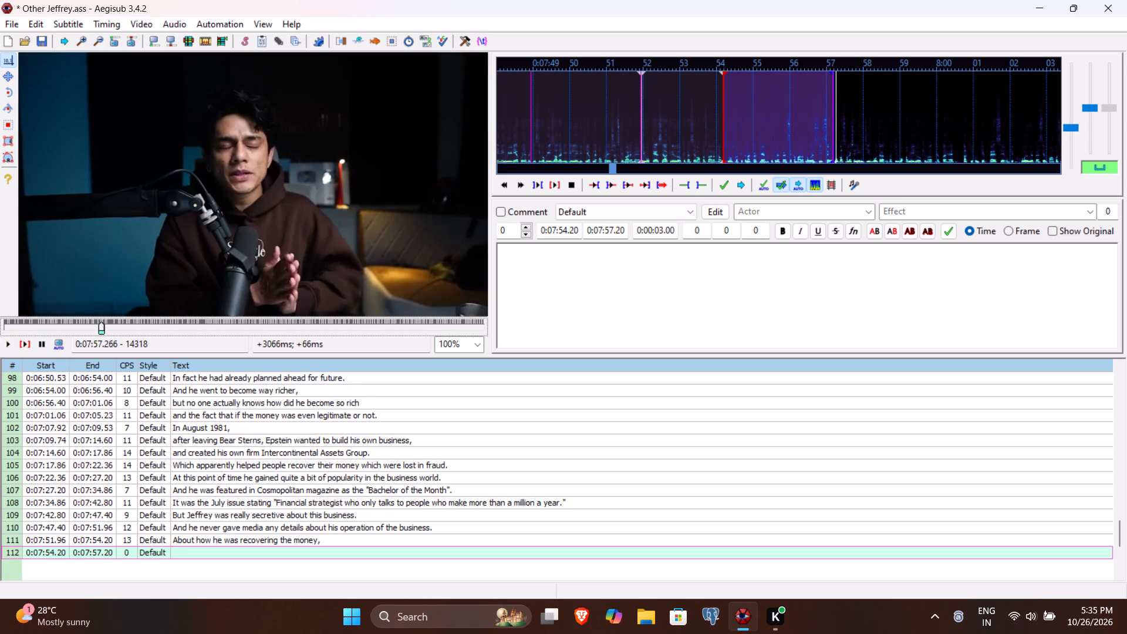
pyautogui.click(618, 225)
pyautogui.press('BackSpace')
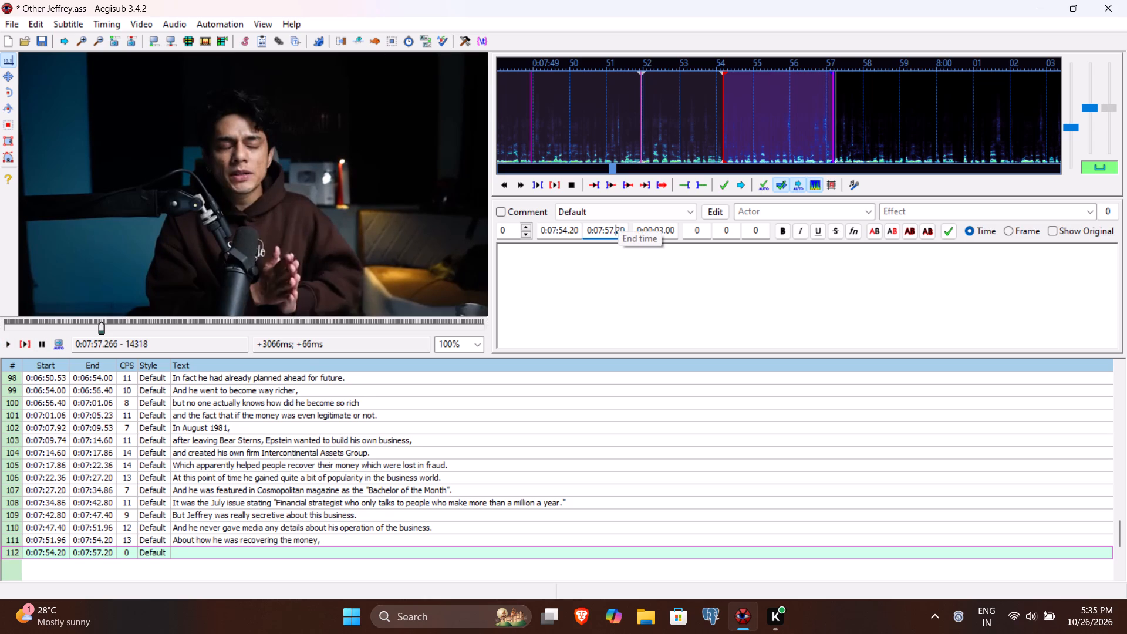
pyautogui.write('26')
# Enter "how much was his commission or how much was he making" as line 112's text and commit it.
pyautogui.click(607, 255)
pyautogui.write('how much was his commission an')
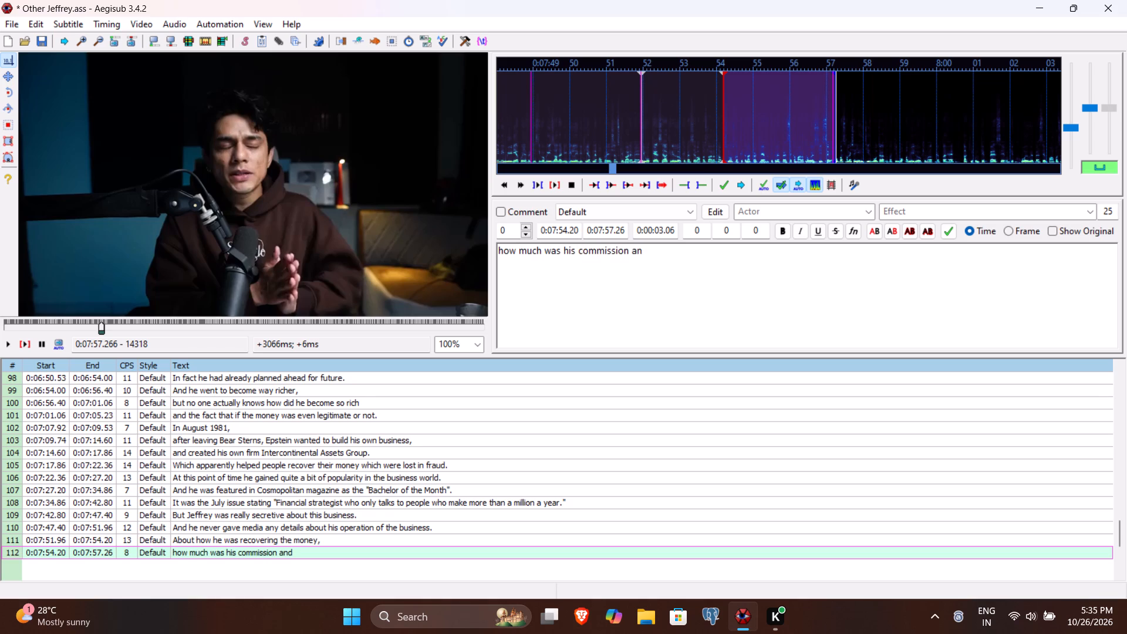
pyautogui.press('d')
pyautogui.press('BackSpace')
pyautogui.press('BackSpace')
pyautogui.press('BackSpace')
pyautogui.write('or how much was he making')
pyautogui.press('Return')
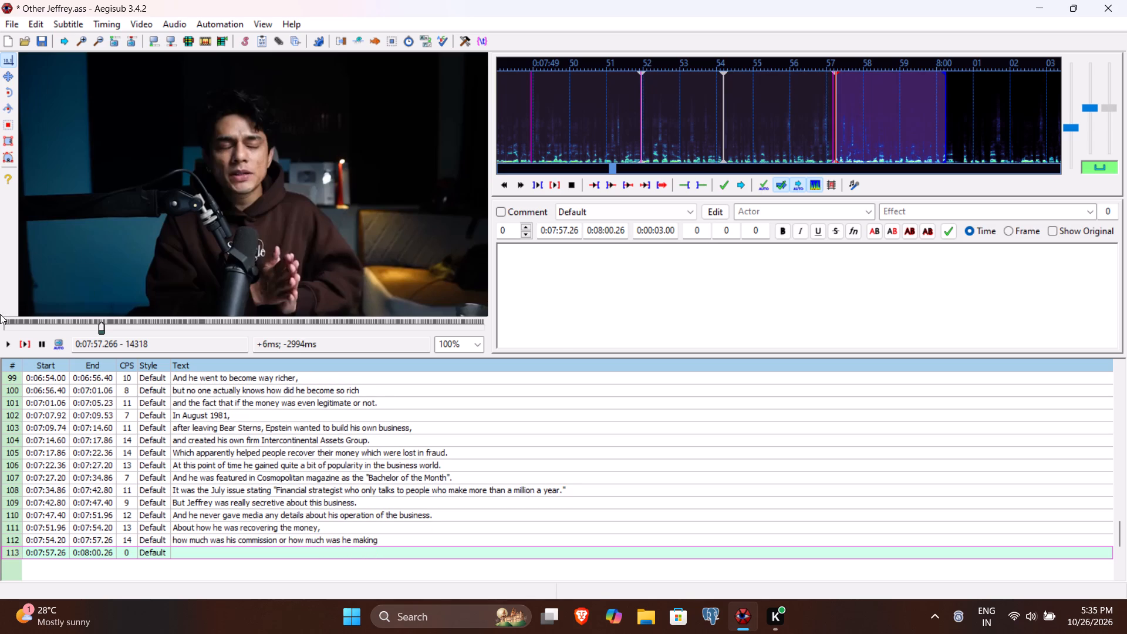
# Play line 113 and on to the end of the spoken sentence, and set its end time to 0:08:04.13.
pyautogui.click(25, 345)
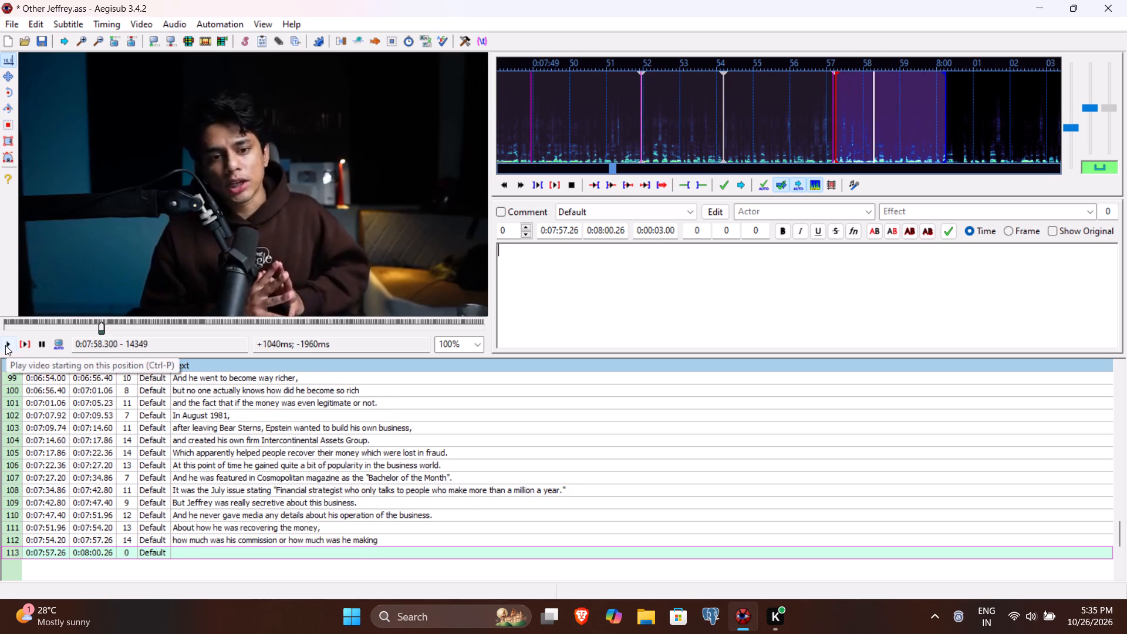
pyautogui.click(5, 345)
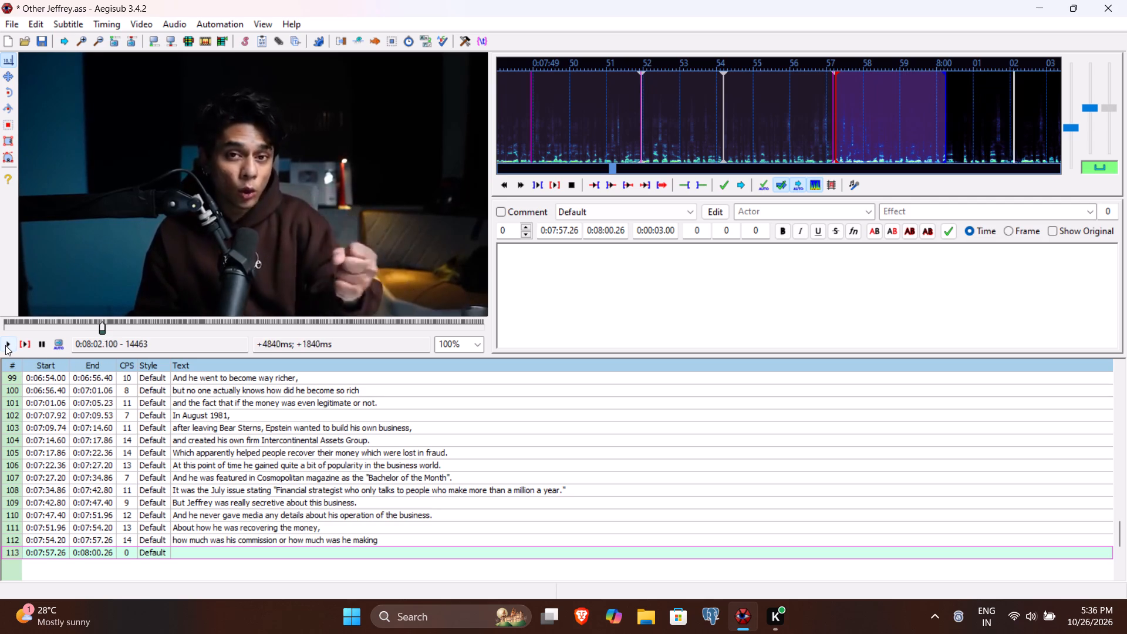
pyautogui.click(5, 345)
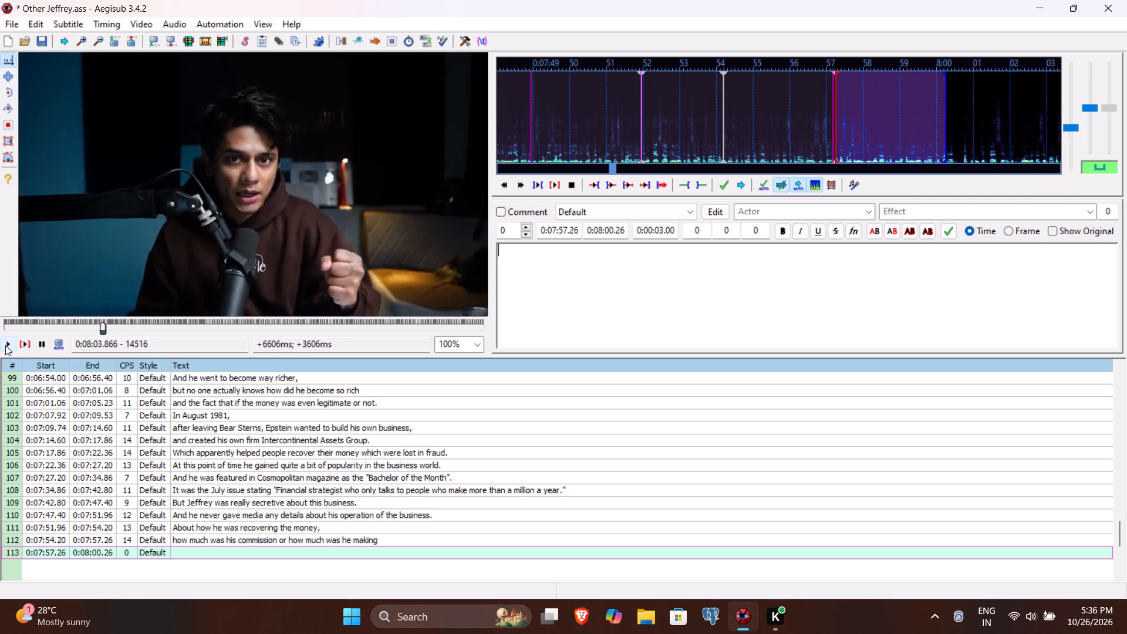
pyautogui.doubleClick(5, 345)
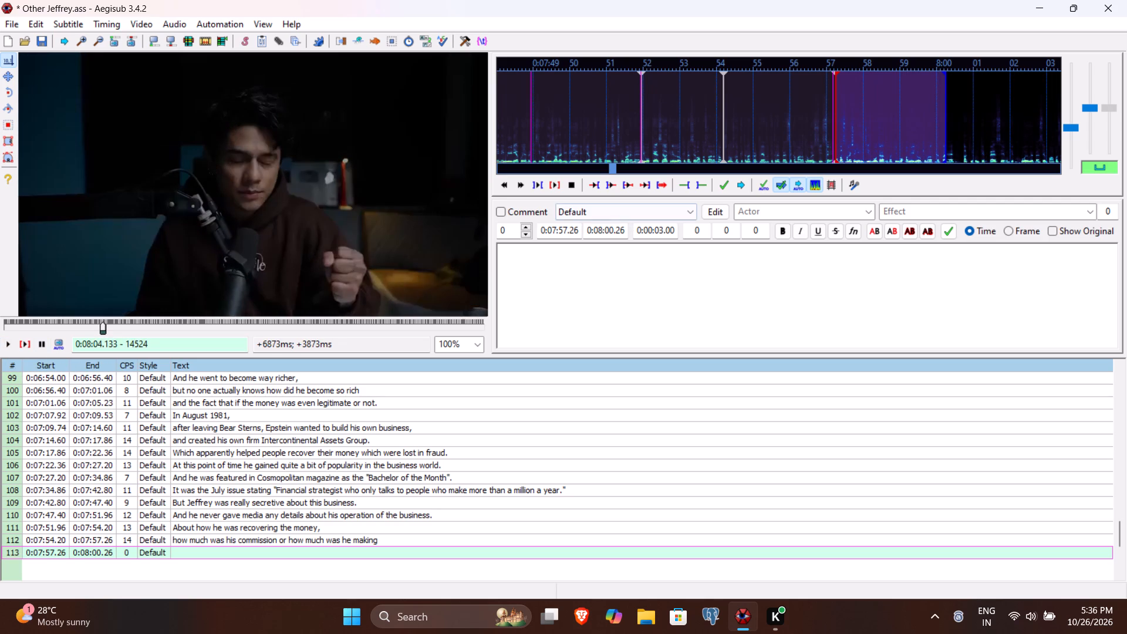
pyautogui.click(606, 231)
pyautogui.write('0413')
# Enter "he only said he helped rich people get back the money they have lost in a fraud." as line 113's text and commit it.
pyautogui.click(582, 280)
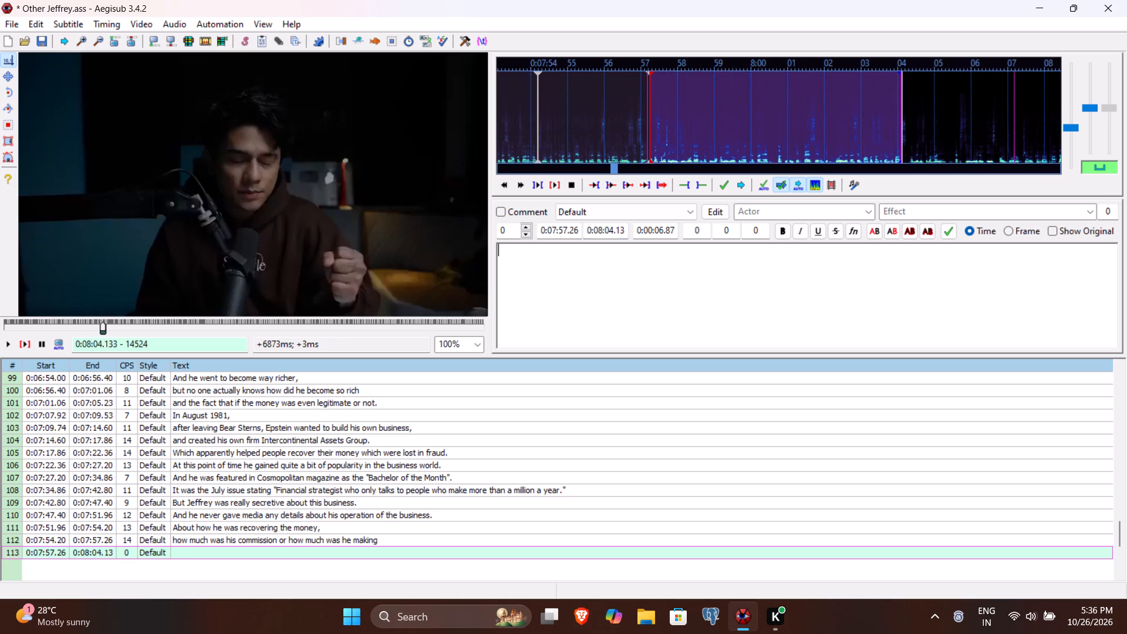
pyautogui.write('he only sia')
pyautogui.press('BackSpace')
pyautogui.press('BackSpace')
pyautogui.write('ai d')
pyautogui.press('BackSpace')
pyautogui.press('BackSpace')
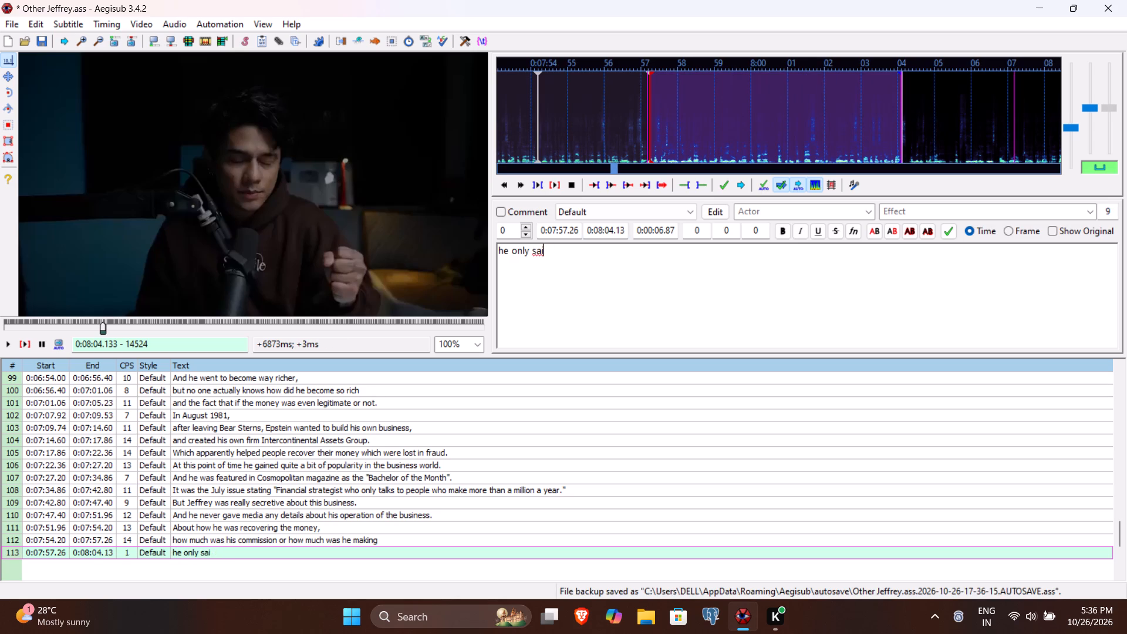
pyautogui.write('d he')
pyautogui.press('space')
pyautogui.write('helped rich pe')
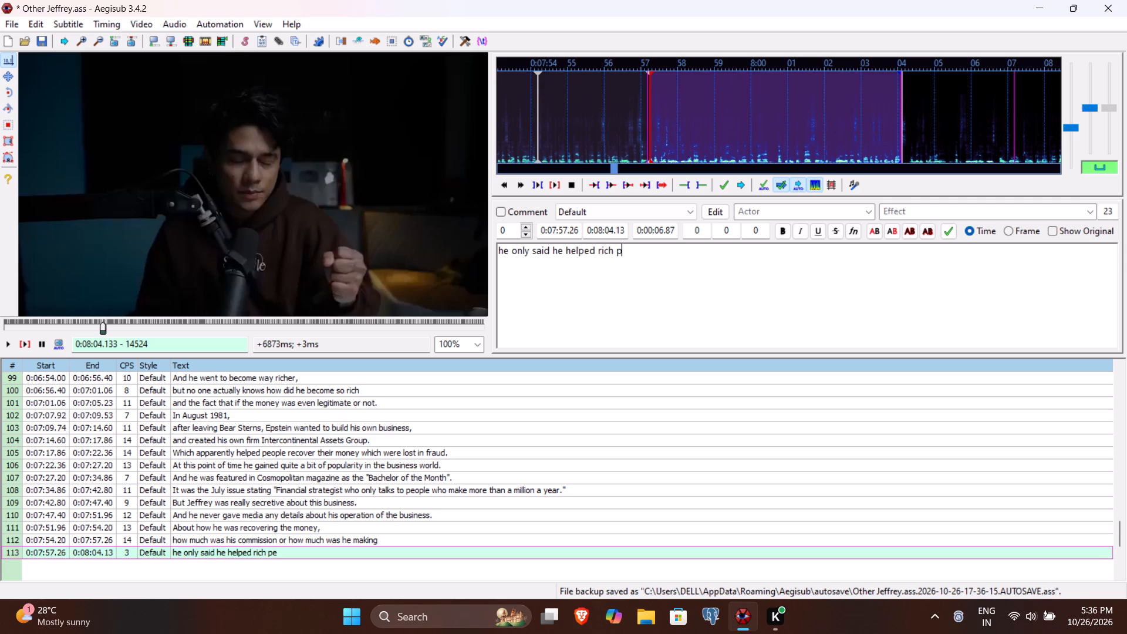
pyautogui.write('ople e')
pyautogui.press('BackSpace')
pyautogui.write('get back the money they have lost in a fraud/')
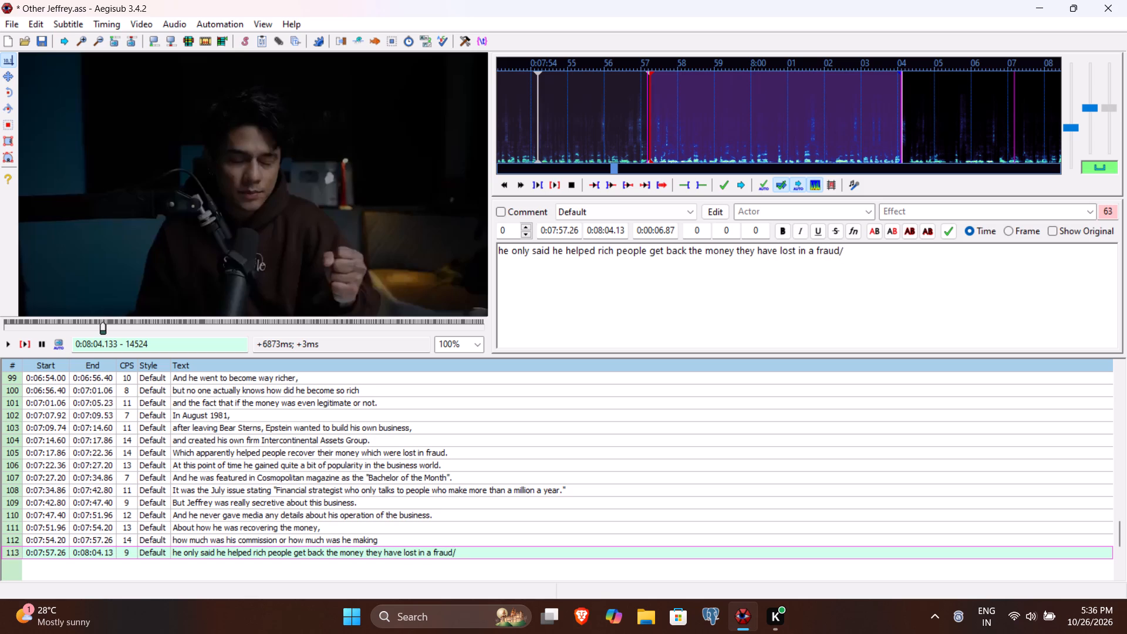
pyautogui.press('BackSpace')
pyautogui.press('.')
pyautogui.press('Return')
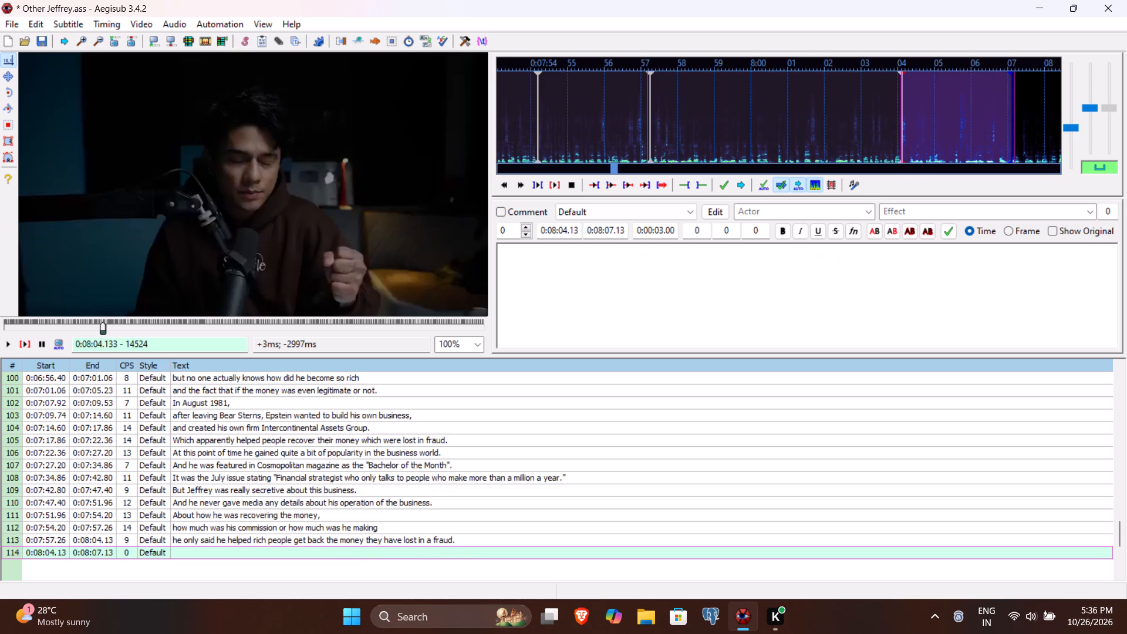
# Play line 114 and on to the end of the spoken phrase, and set its end time to 0:08:08.26 and start time to 0:08:04.36.
pyautogui.click(26, 346)
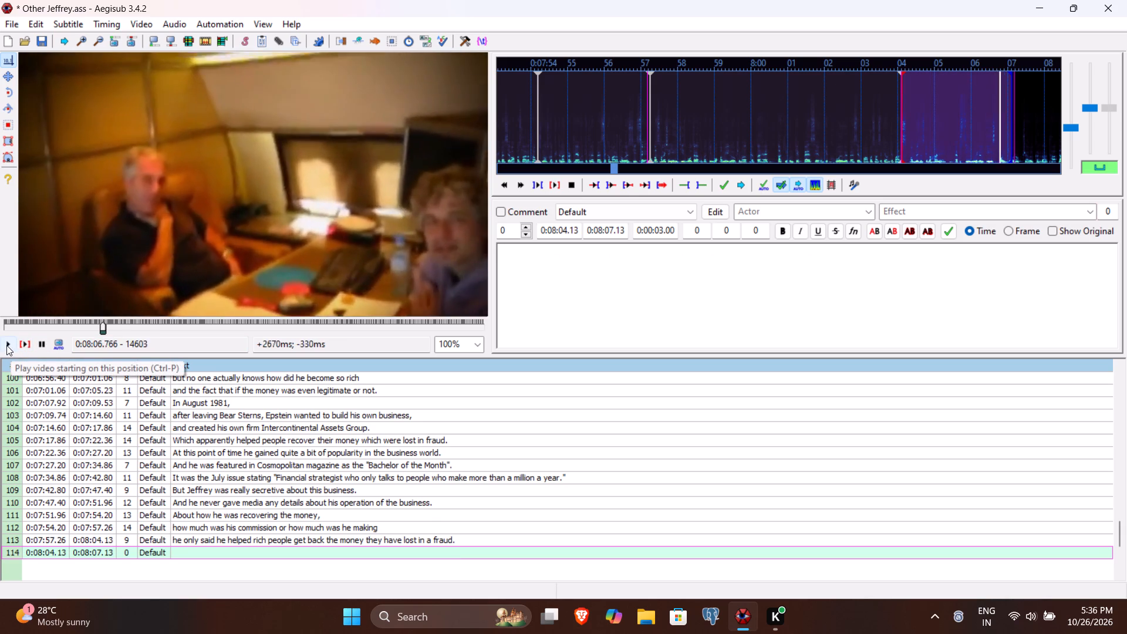
pyautogui.click(6, 345)
pyautogui.click(6, 345)
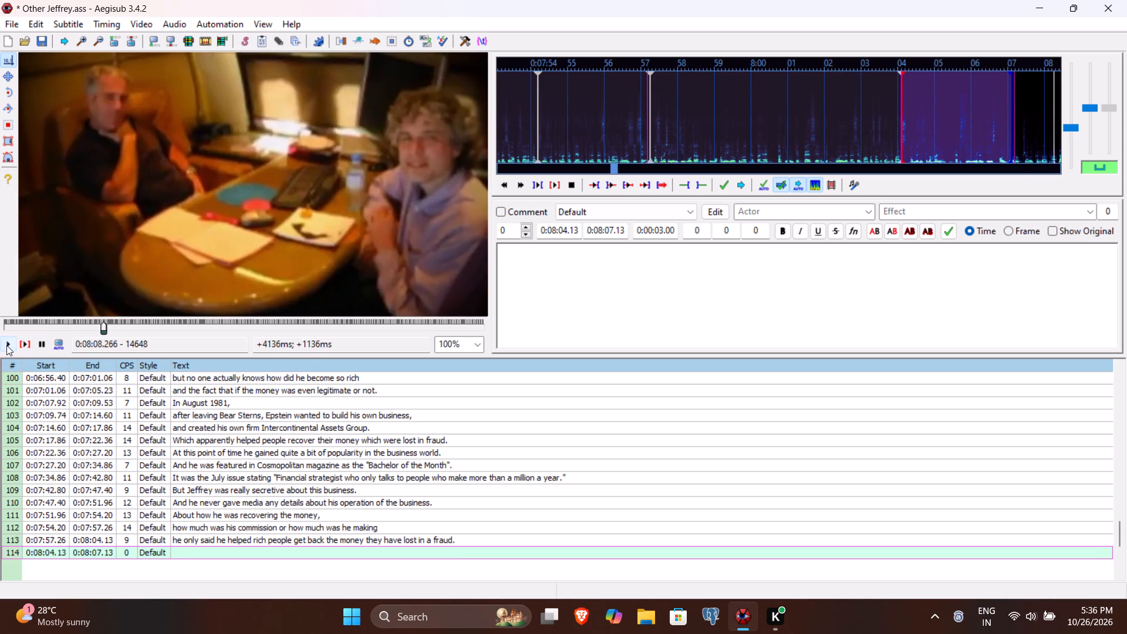
pyautogui.click(610, 232)
pyautogui.press('8')
pyautogui.write('26')
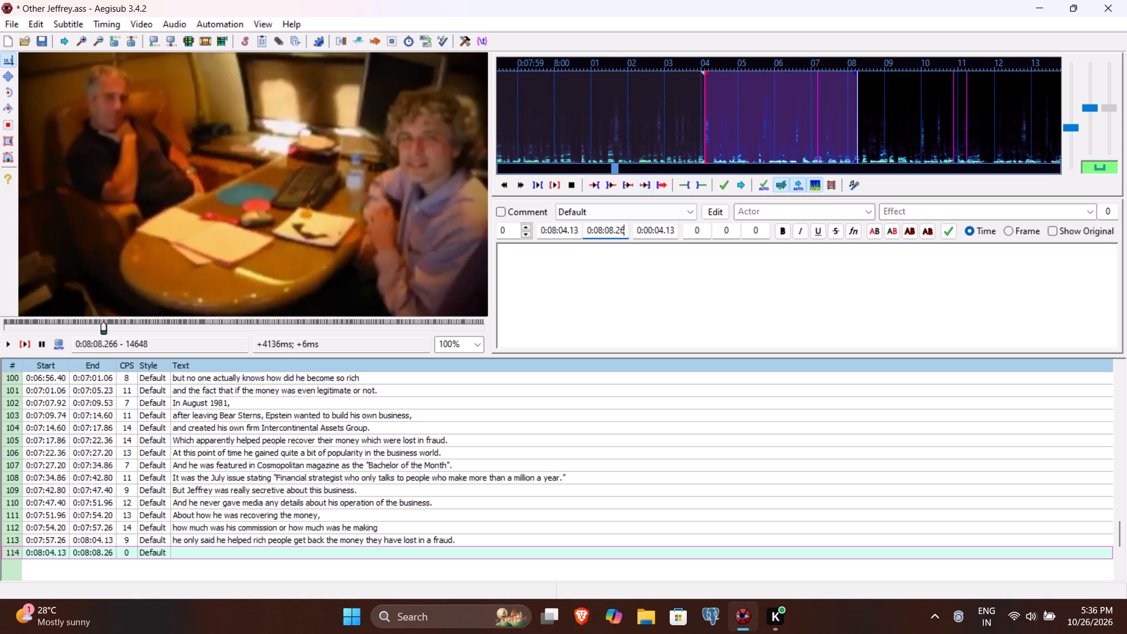
pyautogui.click(570, 233)
pyautogui.write('36')
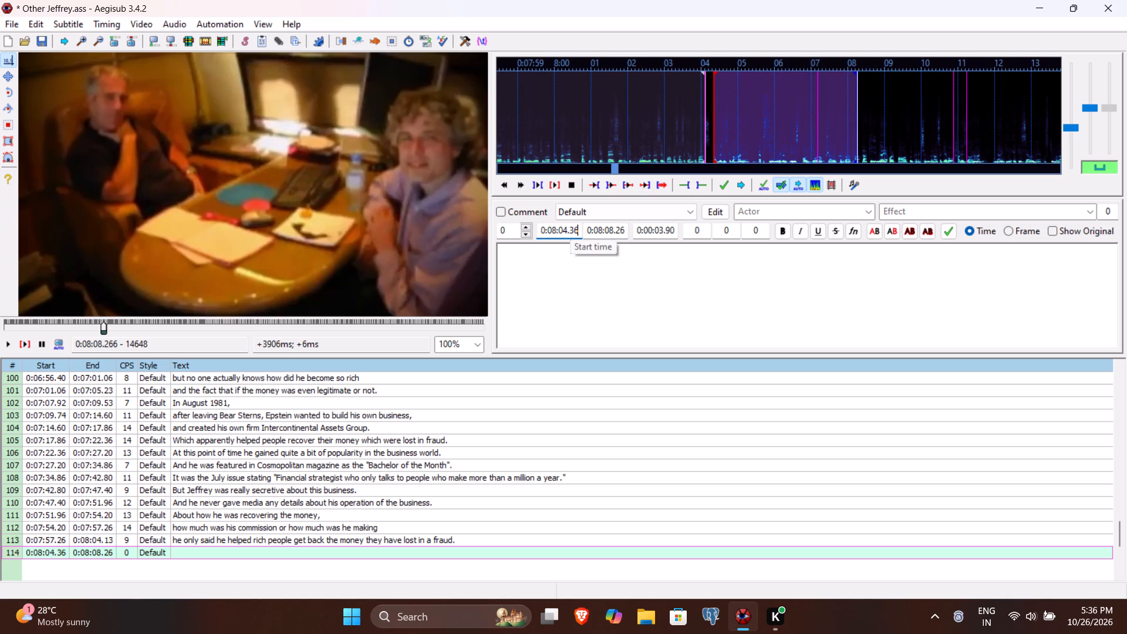
# Enter "At those times he was traveling to Europe and Middle East for his business" as line 114's text, replay the line and commit it.
pyautogui.click(553, 269)
pyautogui.write('At those times he was travelling t')
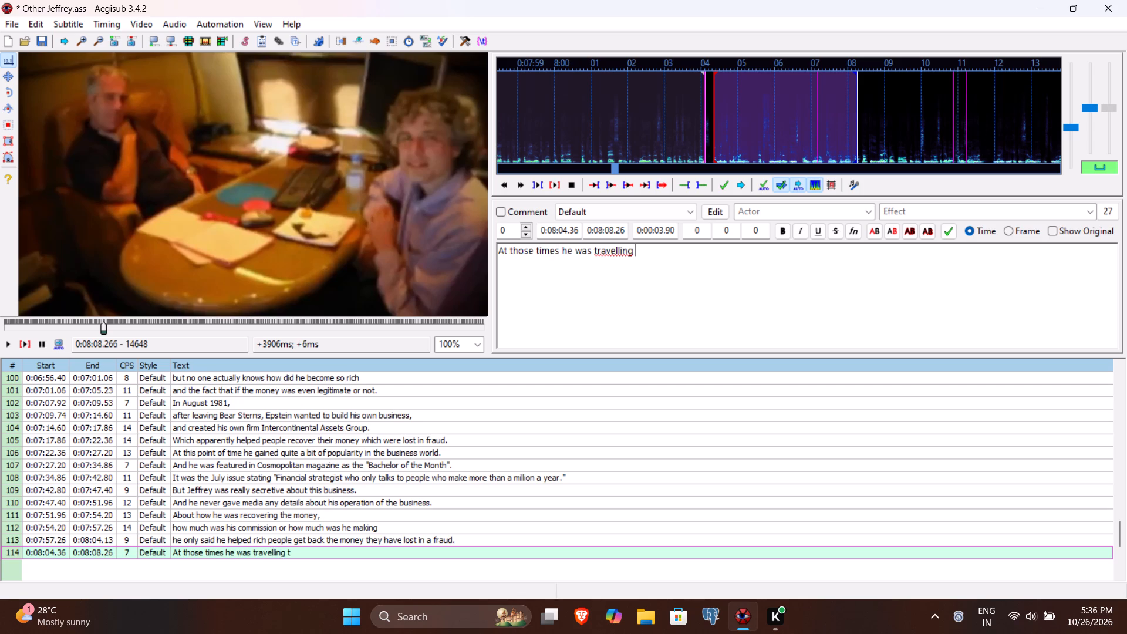
pyautogui.press('BackSpace')
pyautogui.press('BackSpace')
pyautogui.press('BackSpace')
pyautogui.press('BackSpace')
pyautogui.press('BackSpace')
pyautogui.press('BackSpace')
pyautogui.write('ing to Europe and Middle East')
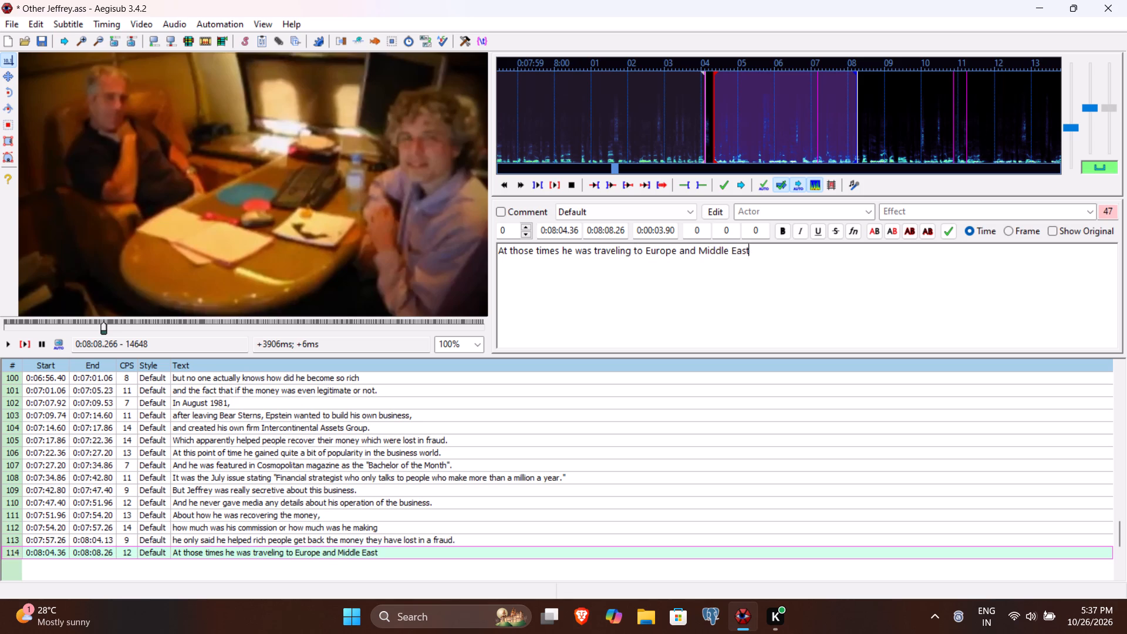
pyautogui.press('space')
pyautogui.write('for his business')
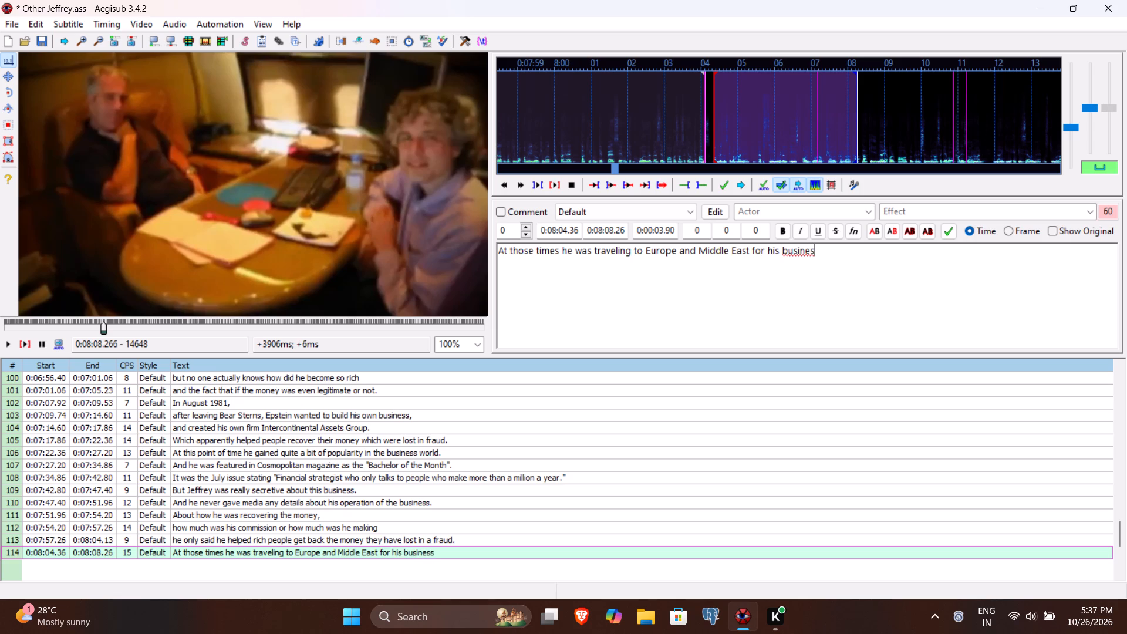
pyautogui.click(26, 340)
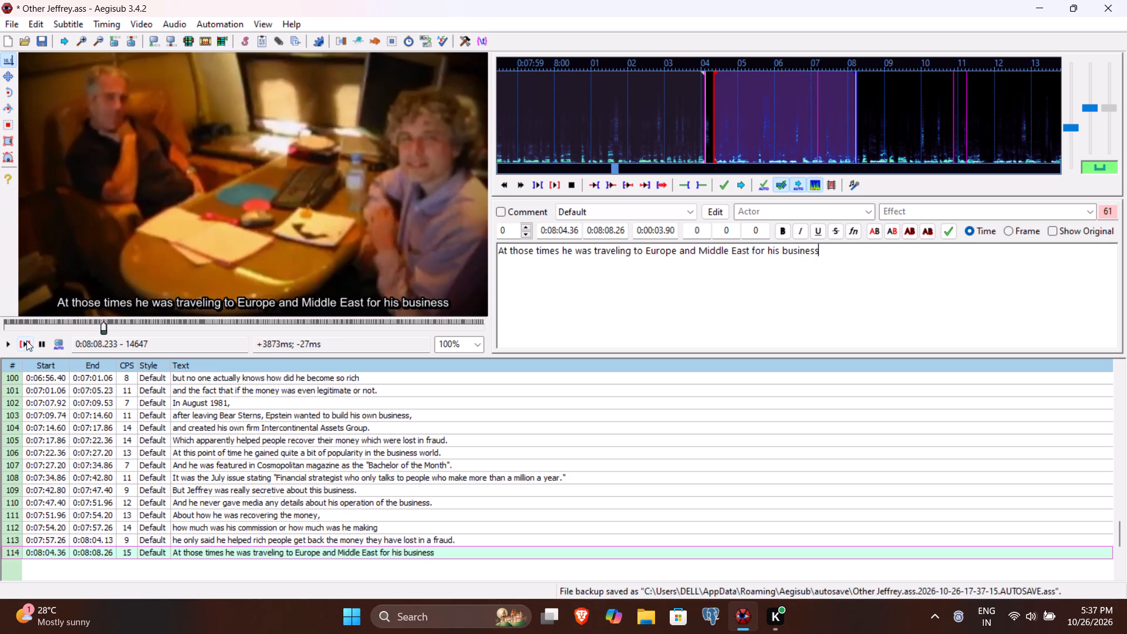
pyautogui.press('Return')
# Play line 115 to the end of the spoken phrase, and set its end time to 0:08:10.86.
pyautogui.click(26, 340)
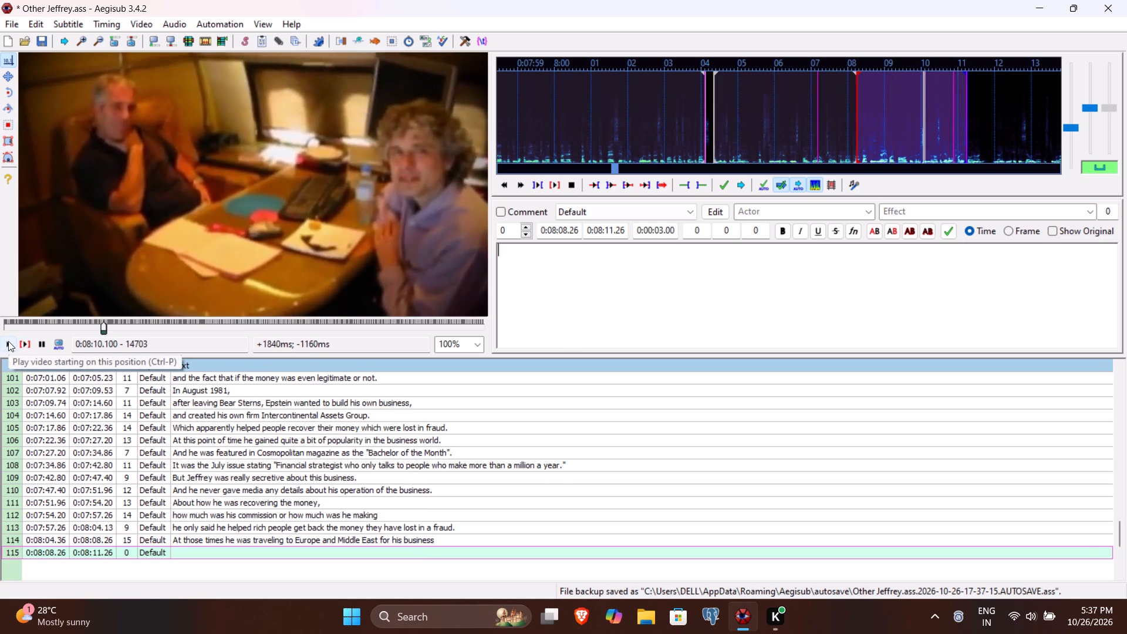
pyautogui.click(8, 341)
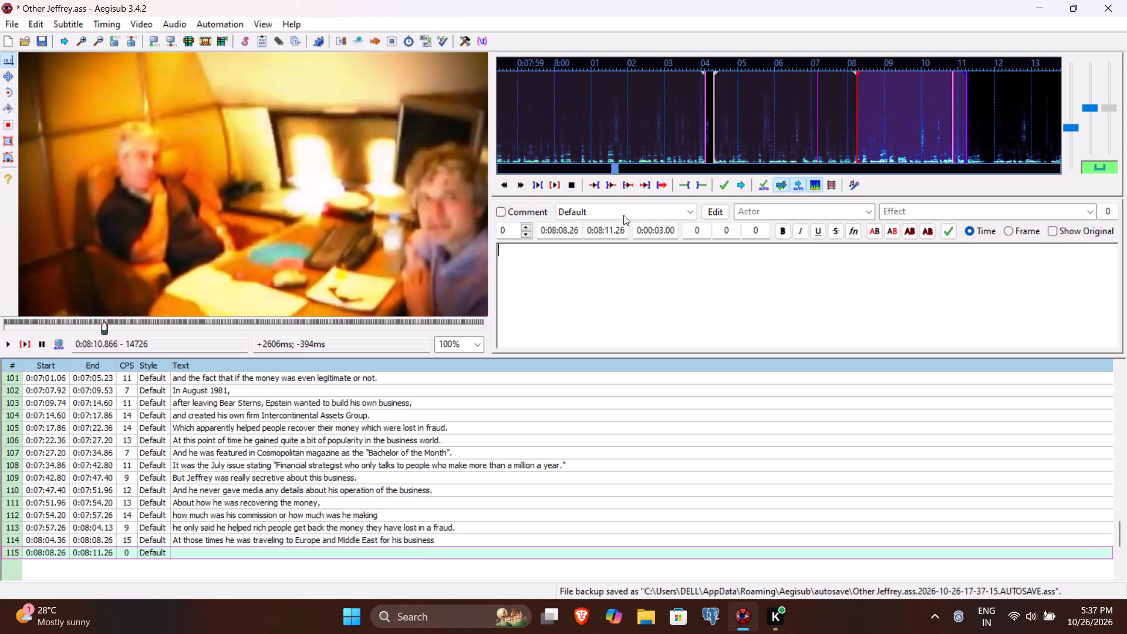
pyautogui.click(608, 232)
pyautogui.press('0')
pyautogui.write('86')
# Enter "to build new and powerful connections." as line 115's text and commit it.
pyautogui.click(577, 288)
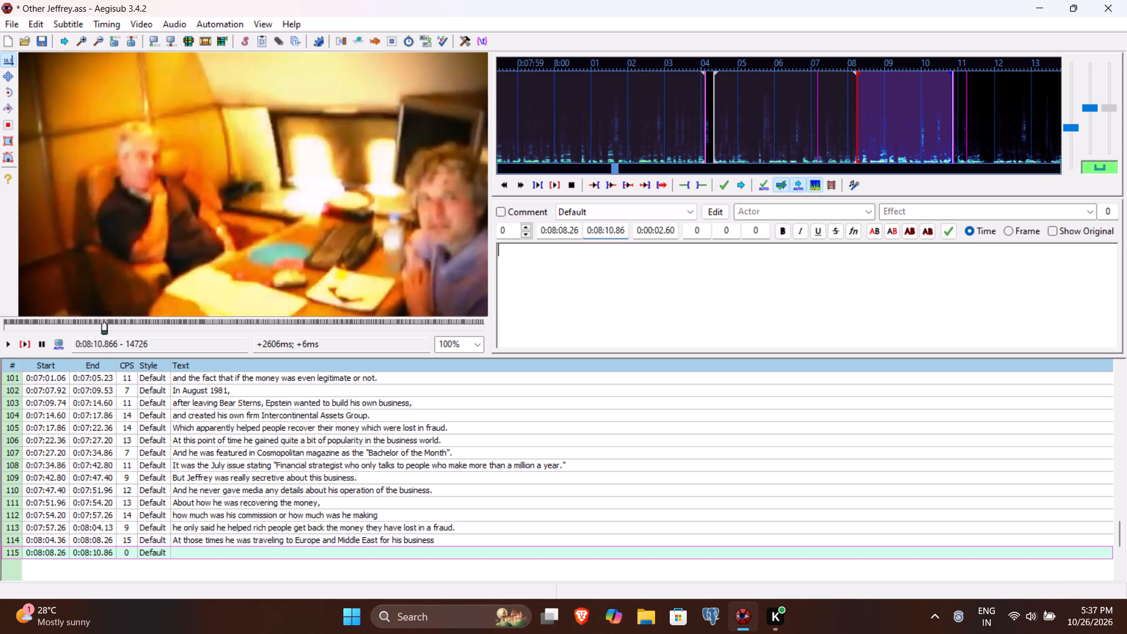
pyautogui.write('to boi')
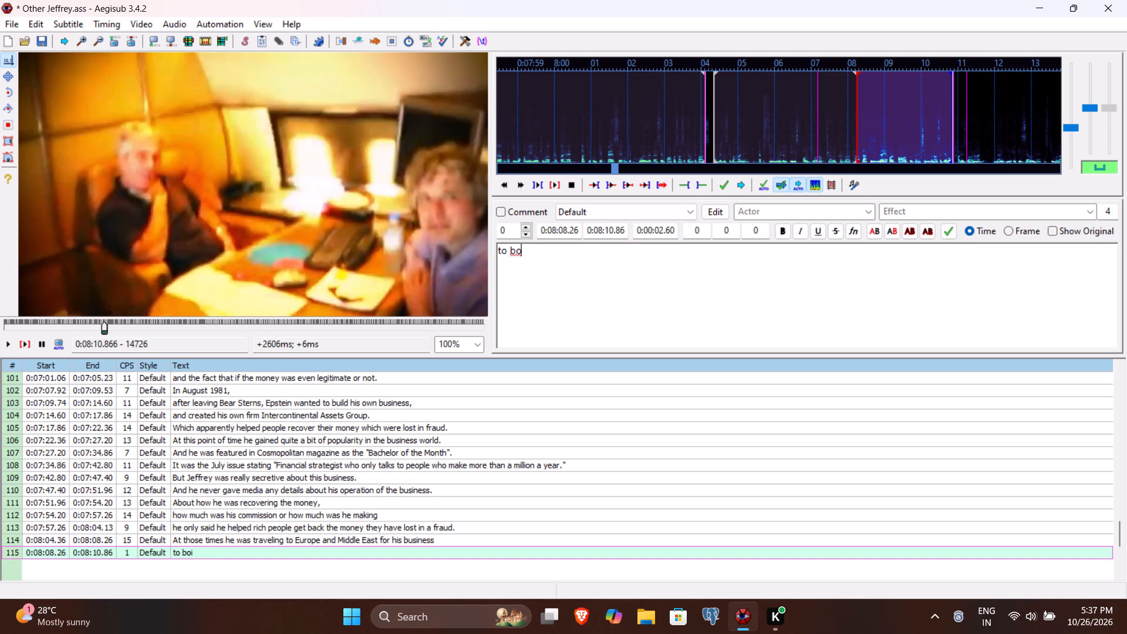
pyautogui.press('BackSpace')
pyautogui.press('BackSpace')
pyautogui.write('uild new and powerful connections.')
pyautogui.press('Return')
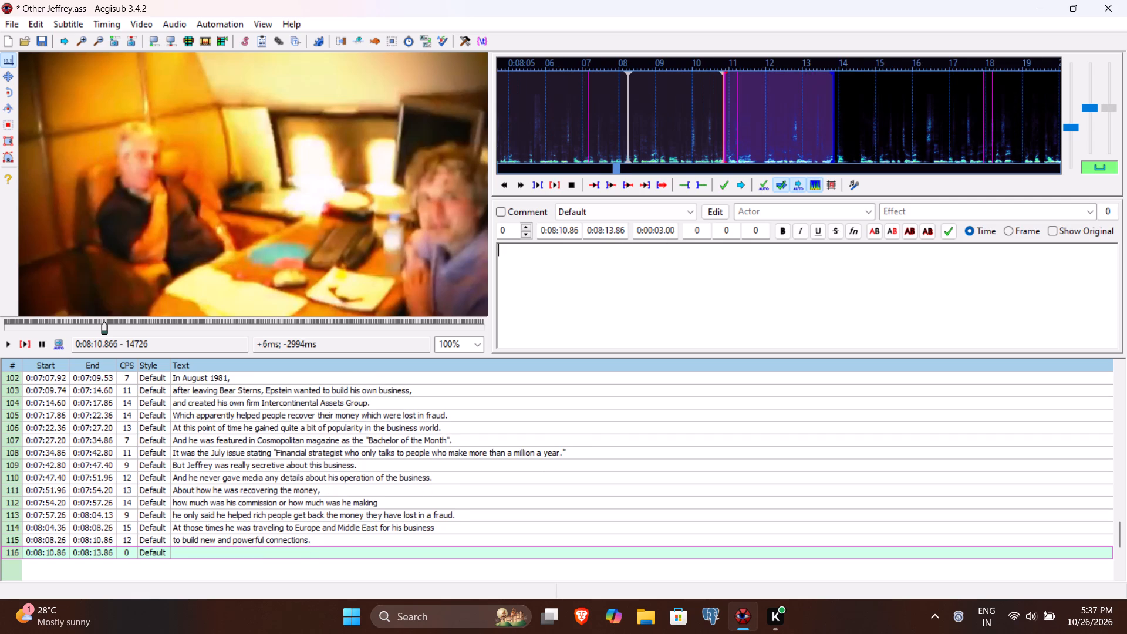
# Play line 116 and on to the end of the spoken sentence, and set its end time to 0:08:17.86.
pyautogui.click(23, 345)
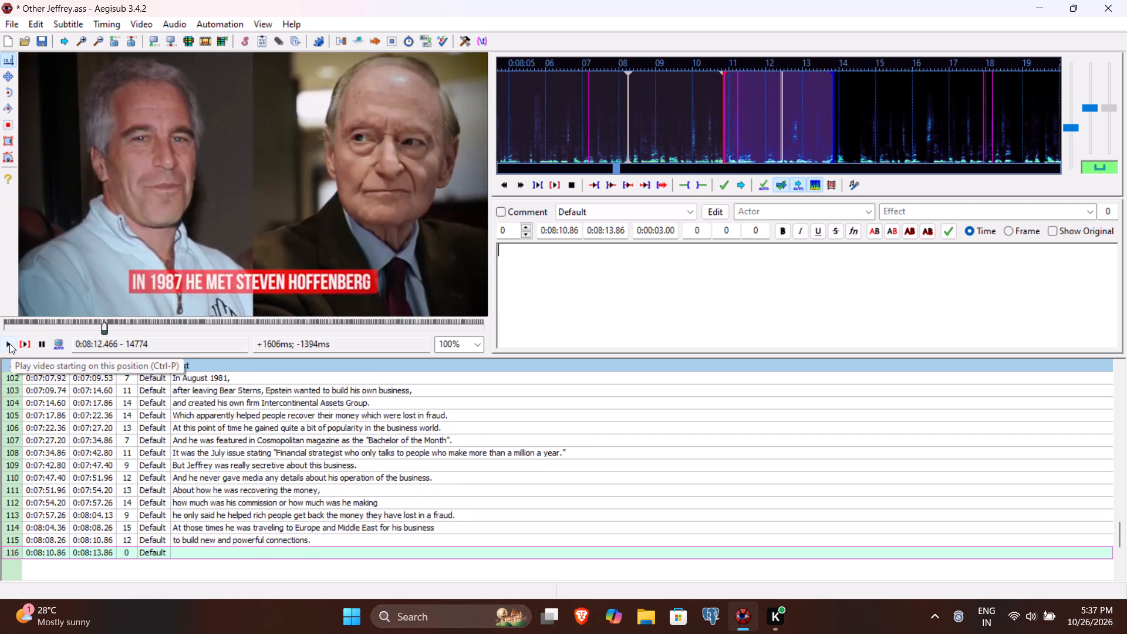
pyautogui.click(9, 343)
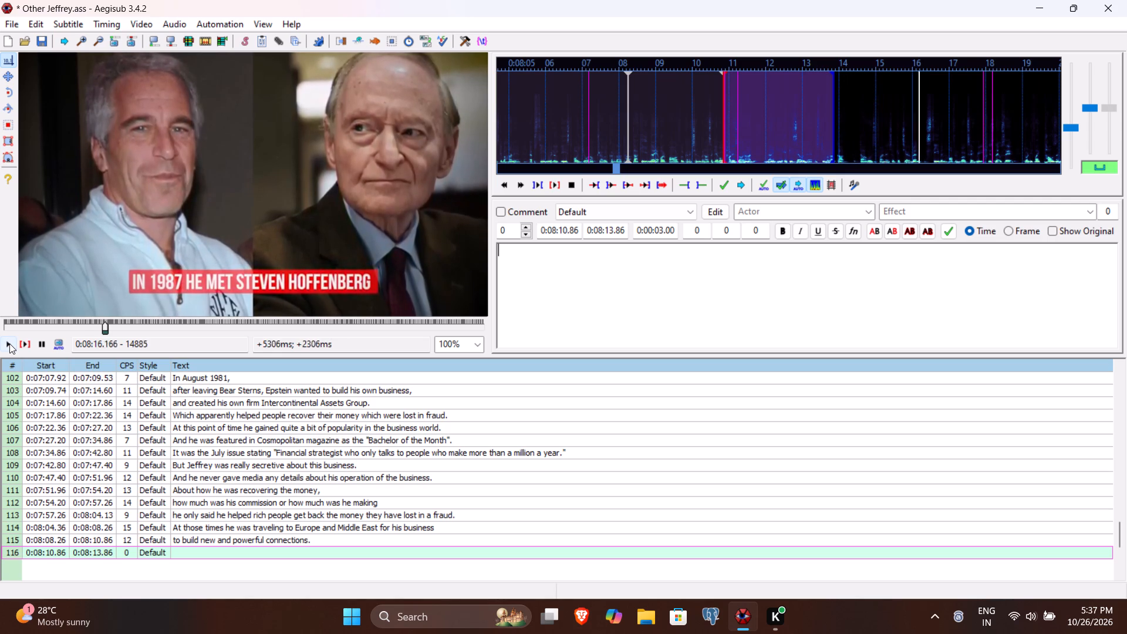
pyautogui.click(9, 343)
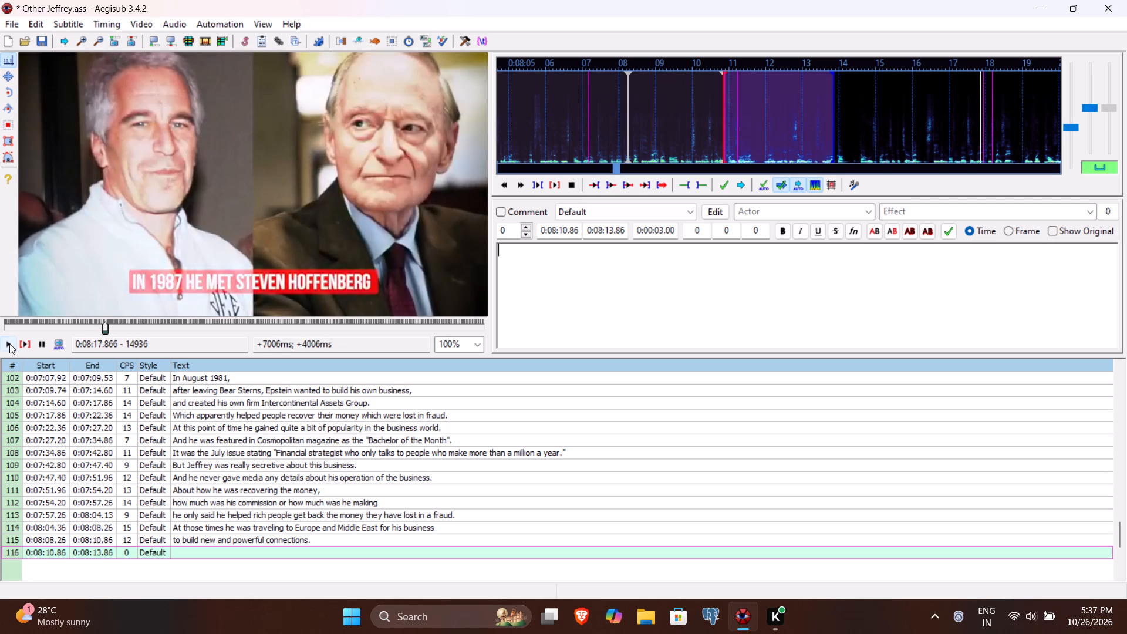
pyautogui.click(609, 235)
pyautogui.press('7')
pyautogui.write('86')
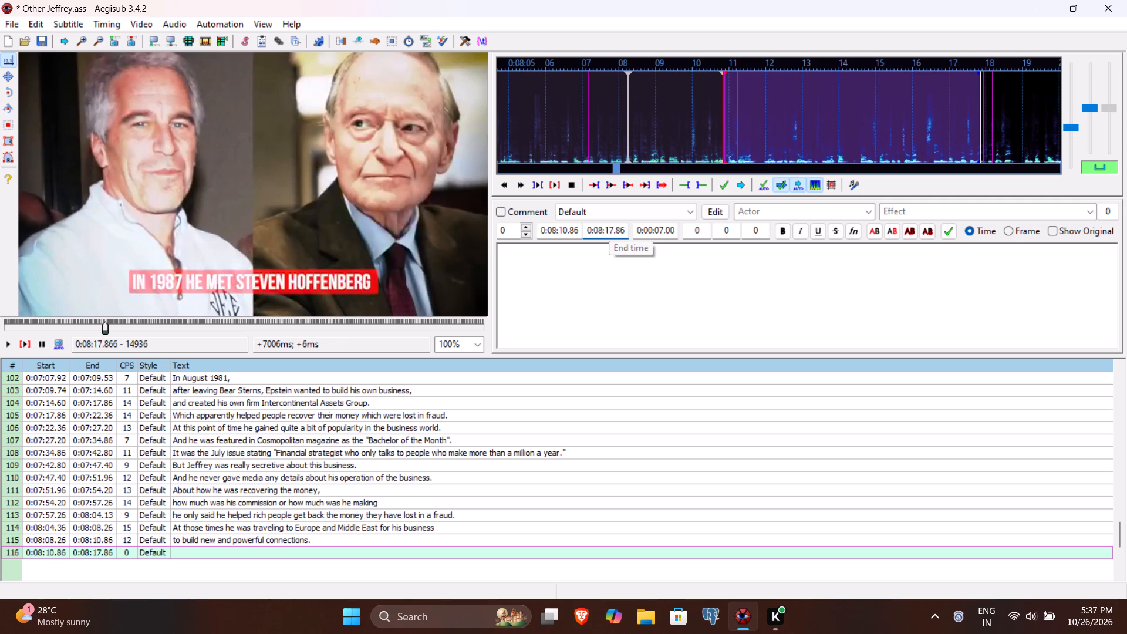
# Enter "And in 1987 he encountered the owner of Steven Hoffenberg." as line 116's text.
pyautogui.click(598, 269)
pyautogui.write('And in 1987 he')
pyautogui.press('space')
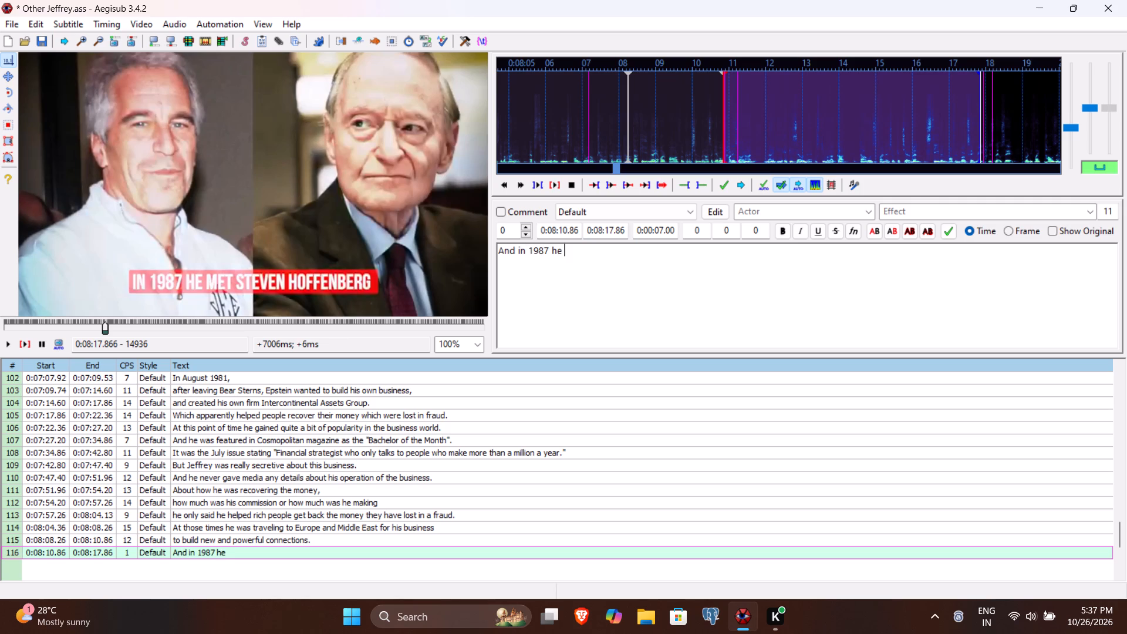
pyautogui.press('f')
pyautogui.press('BackSpace')
pyautogui.write('encounted')
pyautogui.press('space')
pyautogui.press('BackSpace')
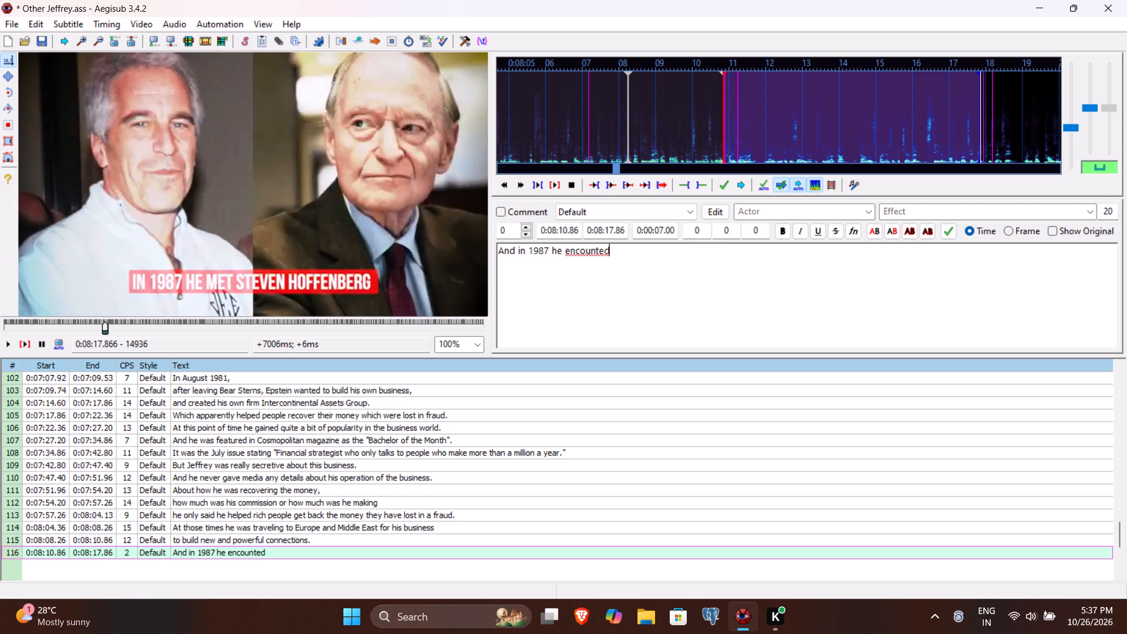
pyautogui.press('BackSpace')
pyautogui.press('BackSpace')
pyautogui.write('ered the')
pyautogui.press('space')
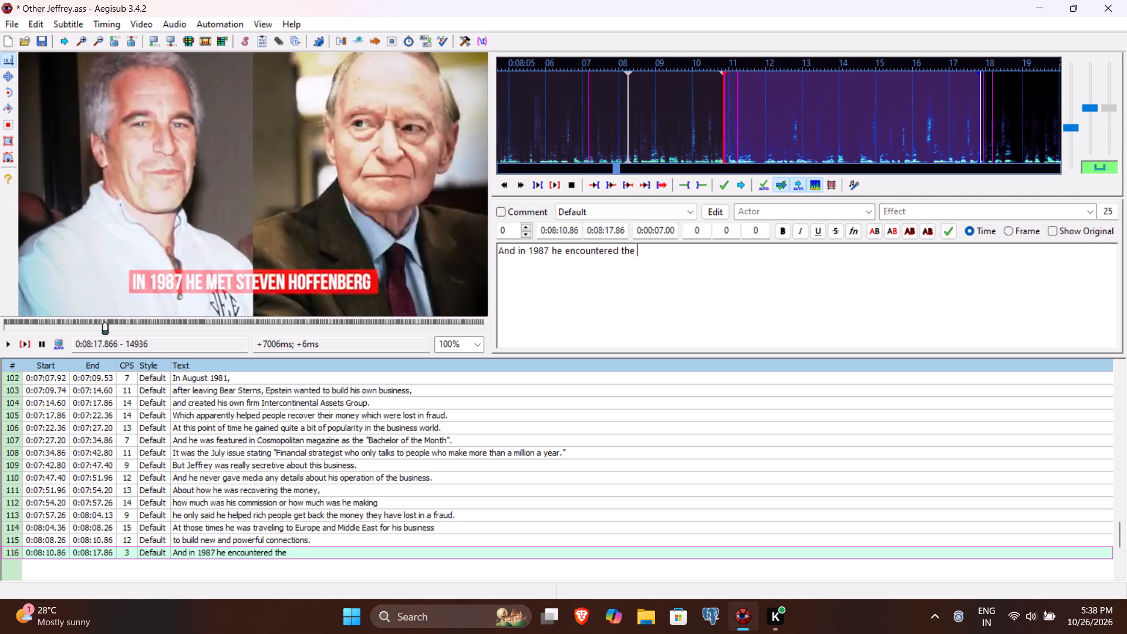
pyautogui.write('owner of')
pyautogui.press('space')
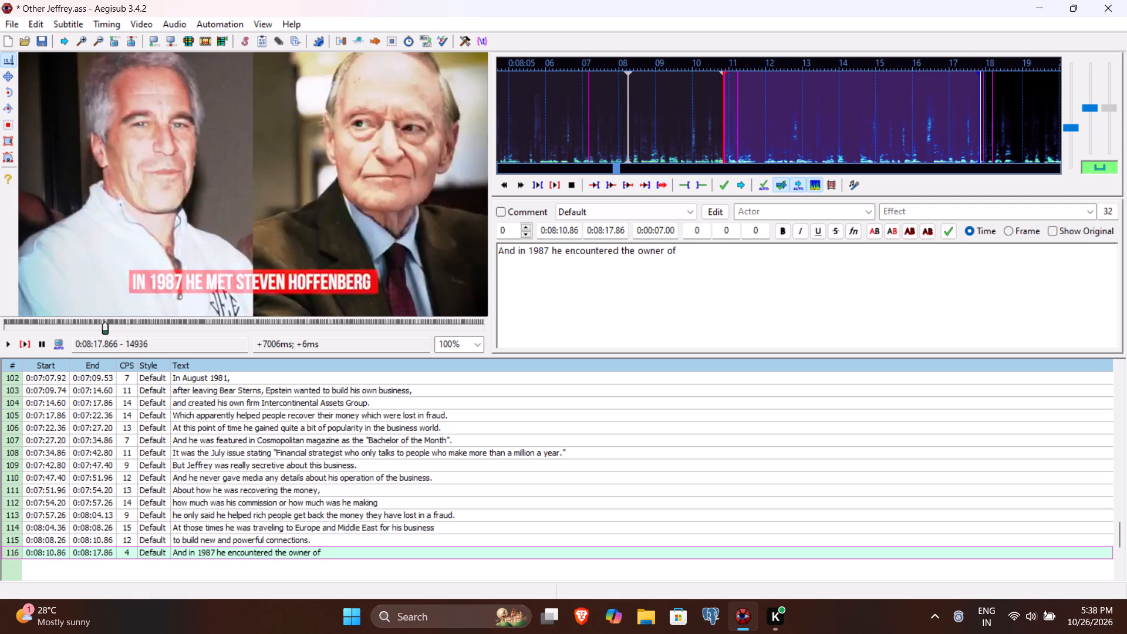
pyautogui.write('Steven Hoffenver')
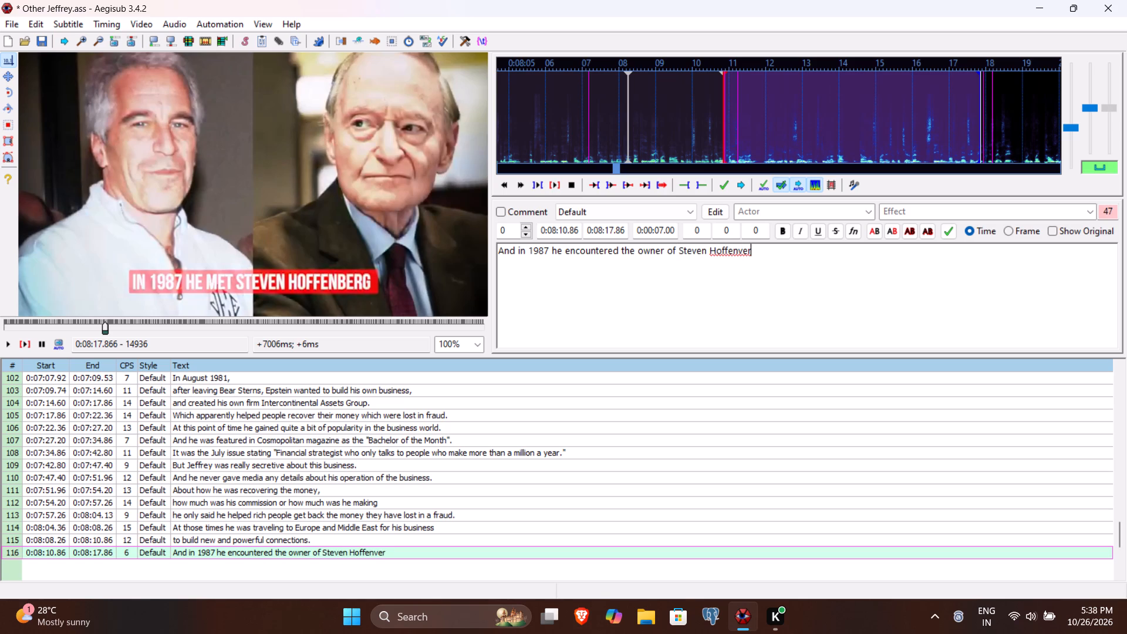
pyautogui.press('BackSpace')
pyautogui.press('BackSpace')
pyautogui.press('BackSpace')
pyautogui.write('berg')
pyautogui.press('.')
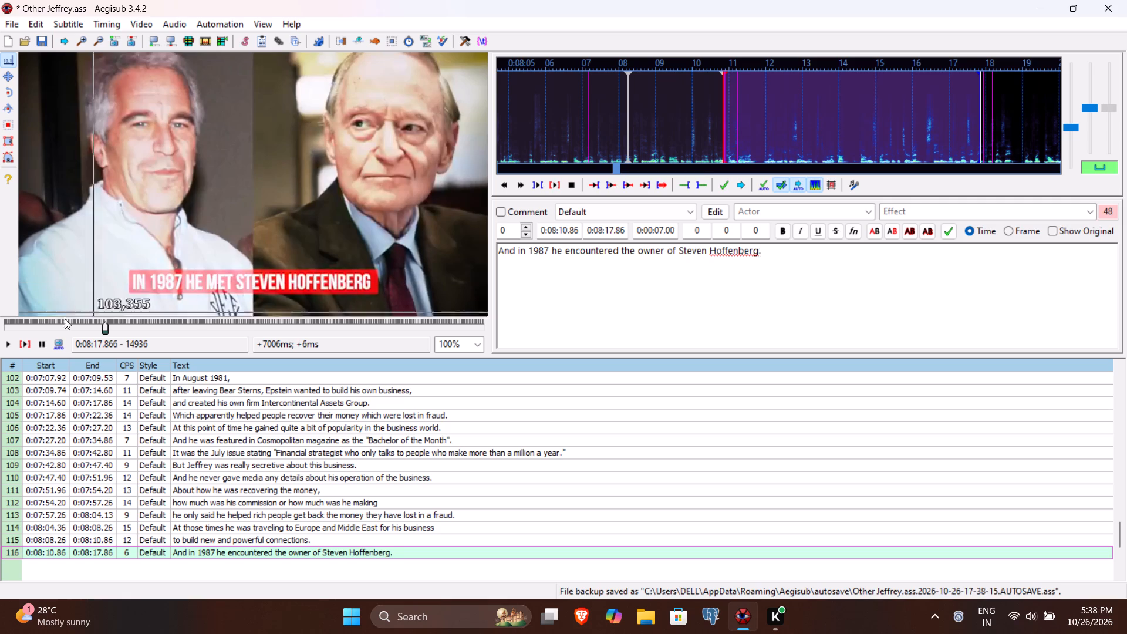
# Replay line 116, replace "owner" with "chairman", insert "Dowes Finance" before "of Steven Hoffenberg", and commit the line.
pyautogui.click(27, 343)
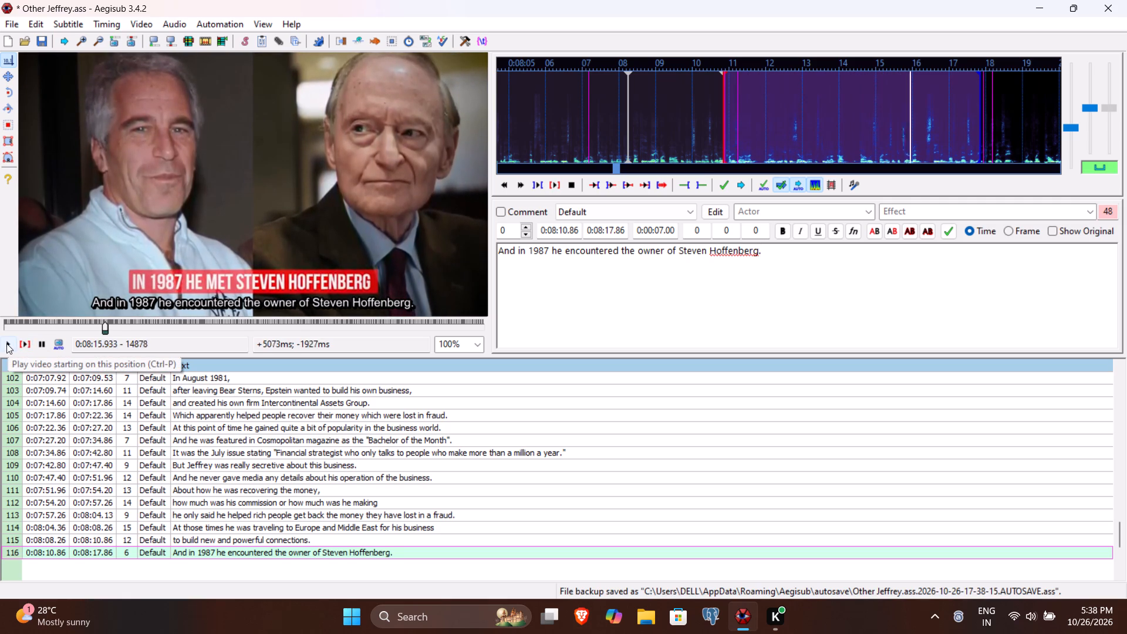
pyautogui.click(6, 343)
pyautogui.click(664, 255)
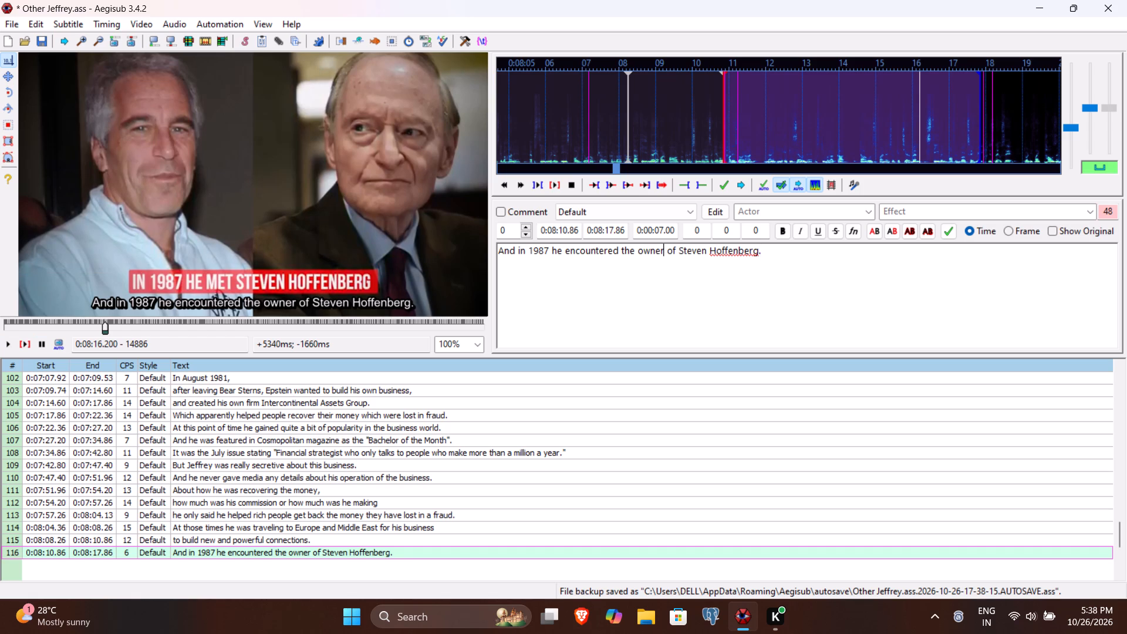
pyautogui.press('space')
pyautogui.write('Do')
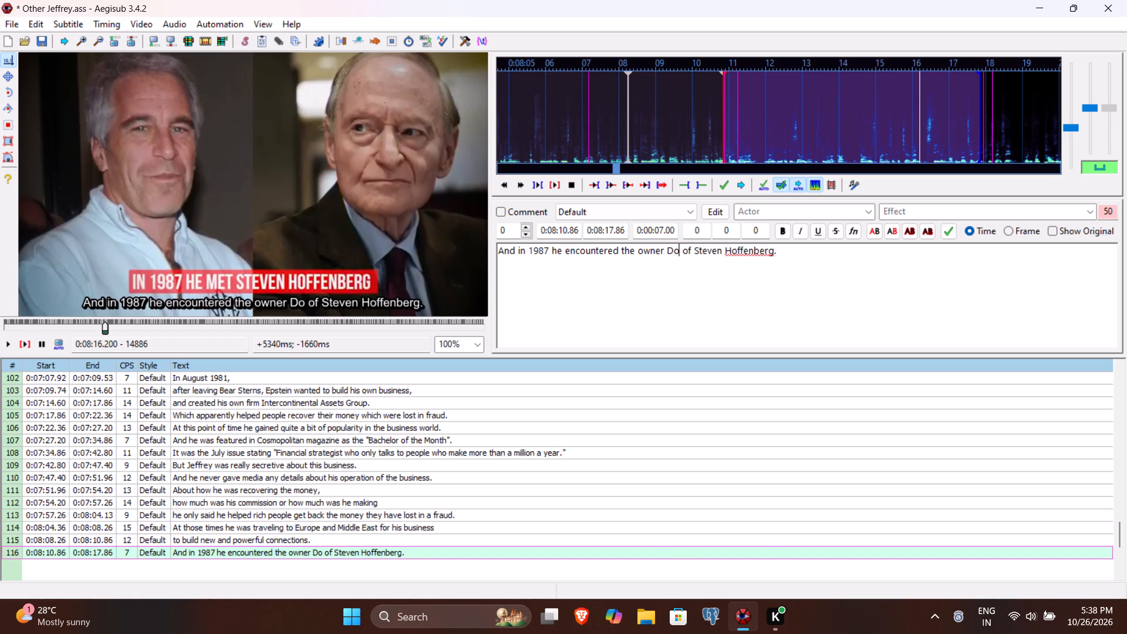
pyautogui.write('wes Finance')
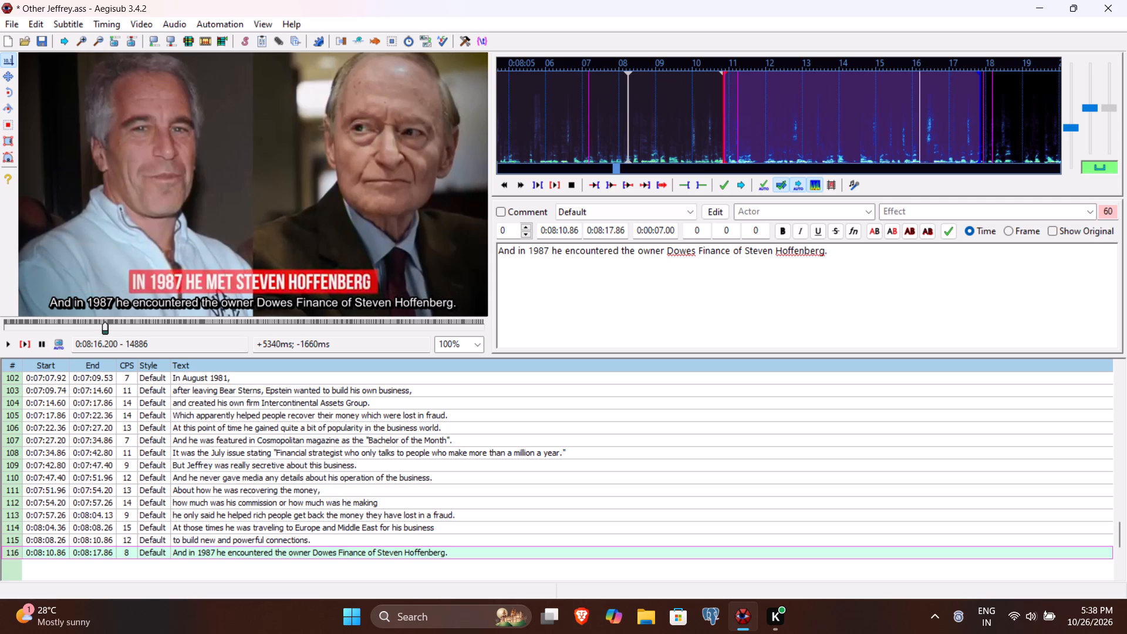
pyautogui.doubleClick(658, 252)
pyautogui.write('chairman')
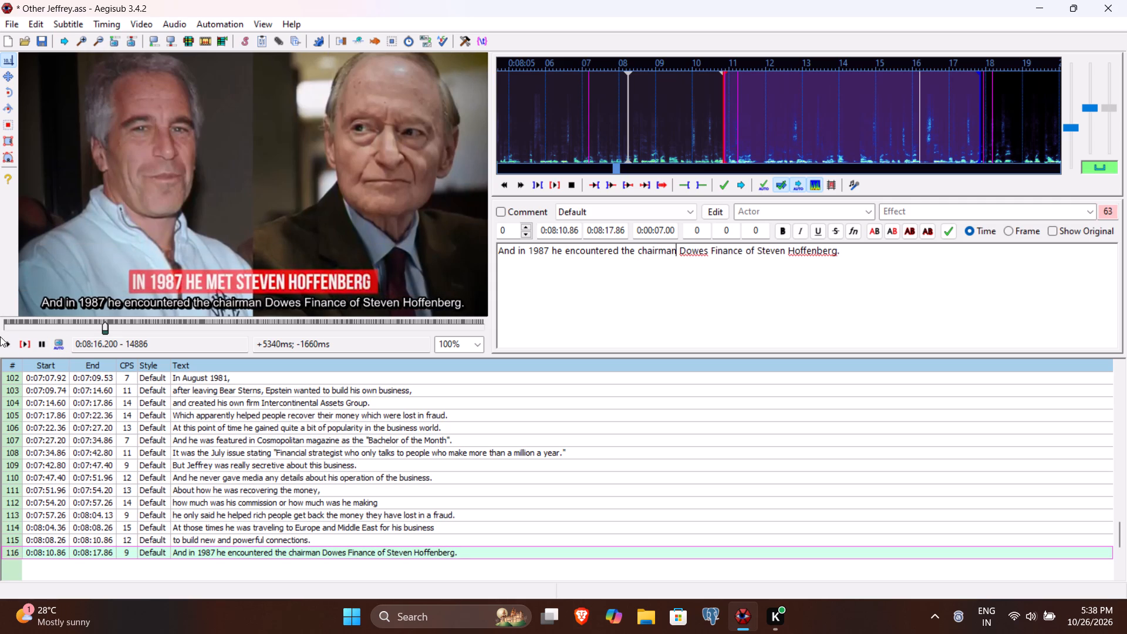
pyautogui.click(8, 339)
pyautogui.press('Return')
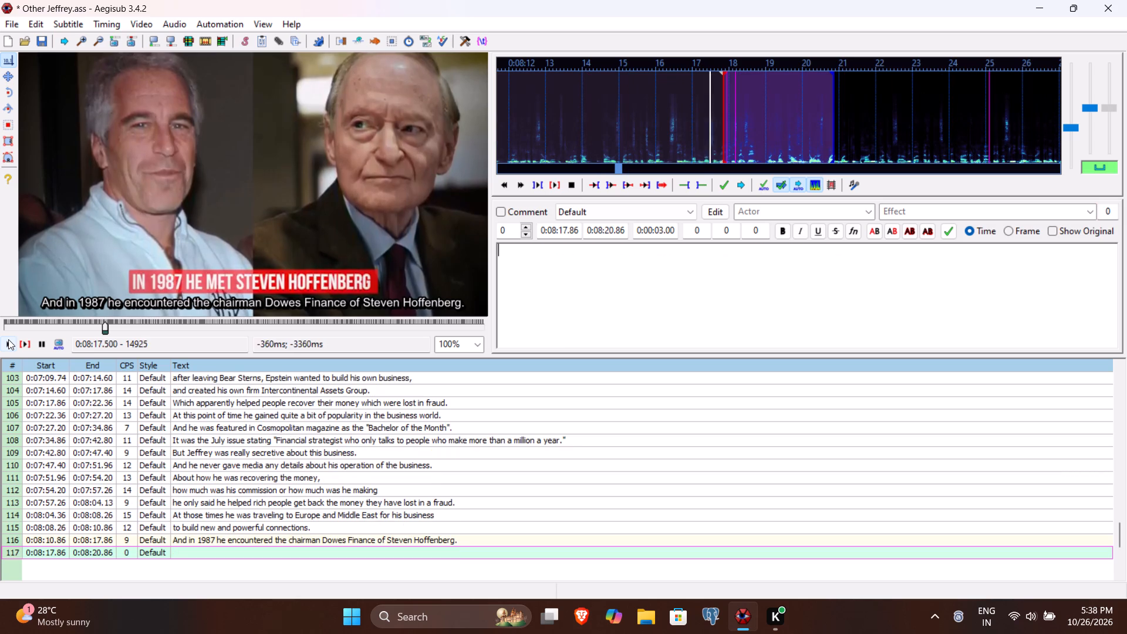
# Play line 117 and on to the end of the spoken sentence, and set its end time to 0:08:25.16.
pyautogui.click(21, 344)
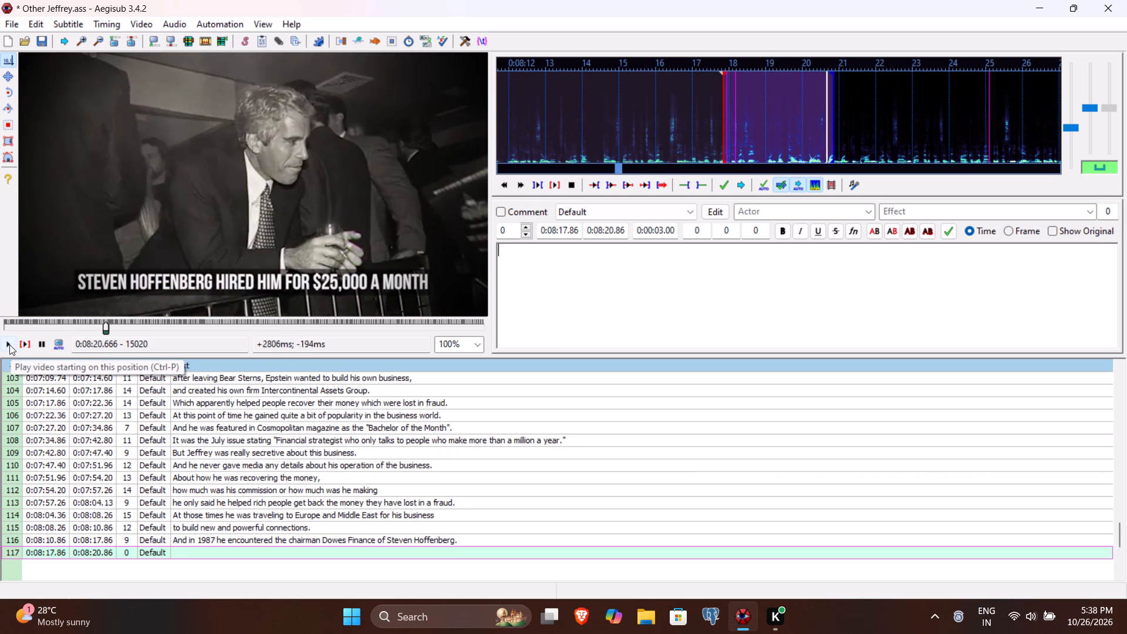
pyautogui.click(9, 345)
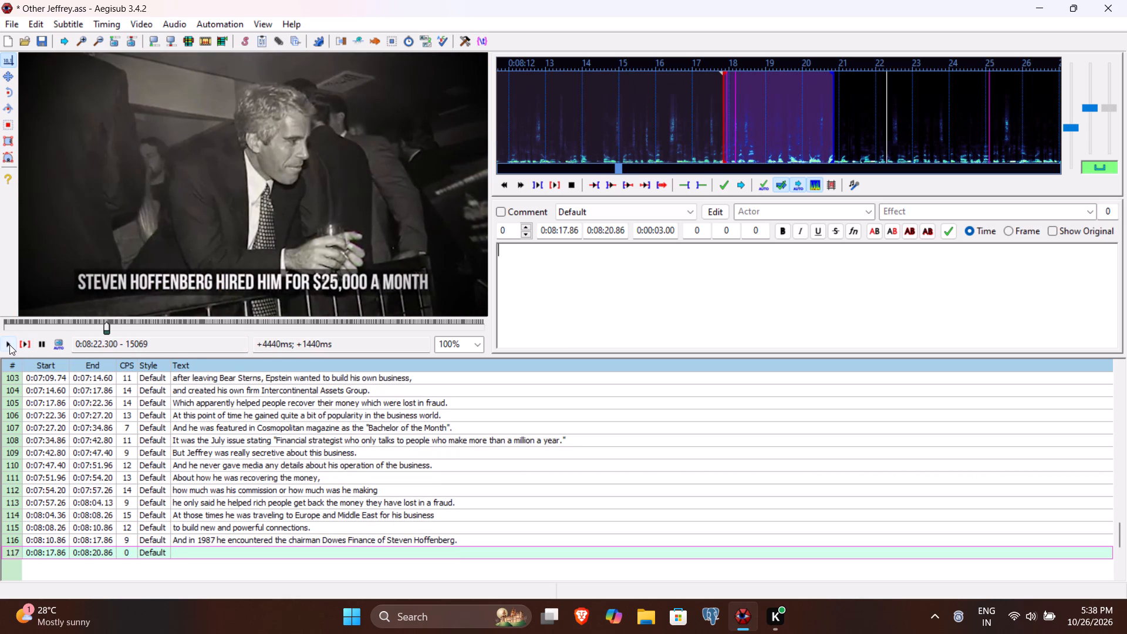
pyautogui.click(9, 345)
pyautogui.click(9, 345)
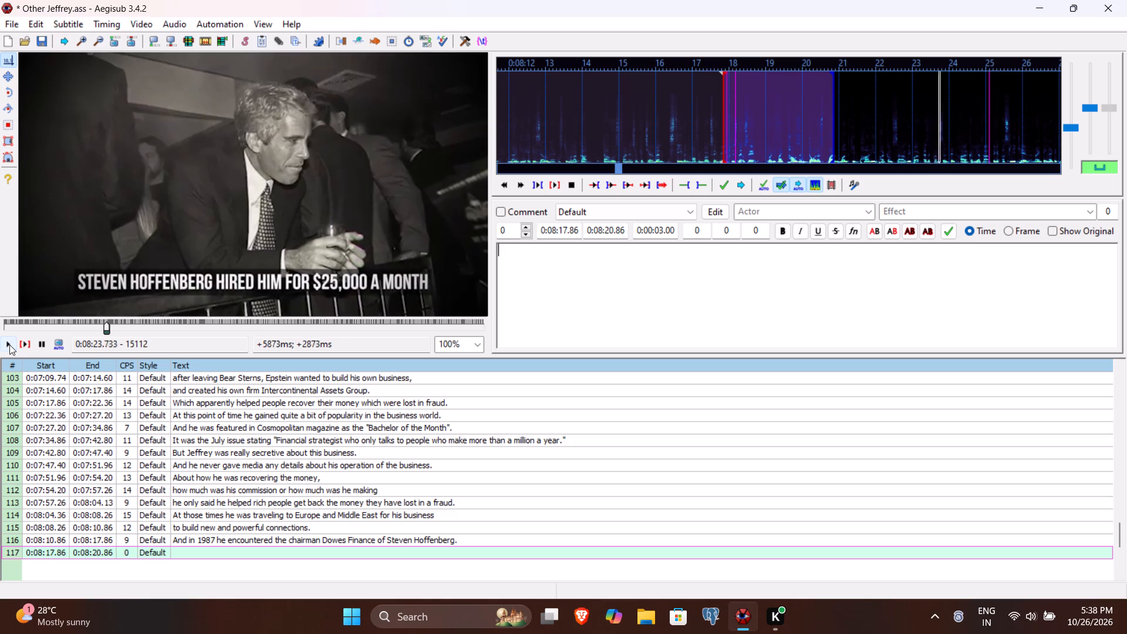
pyautogui.click(9, 345)
pyautogui.doubleClick(9, 345)
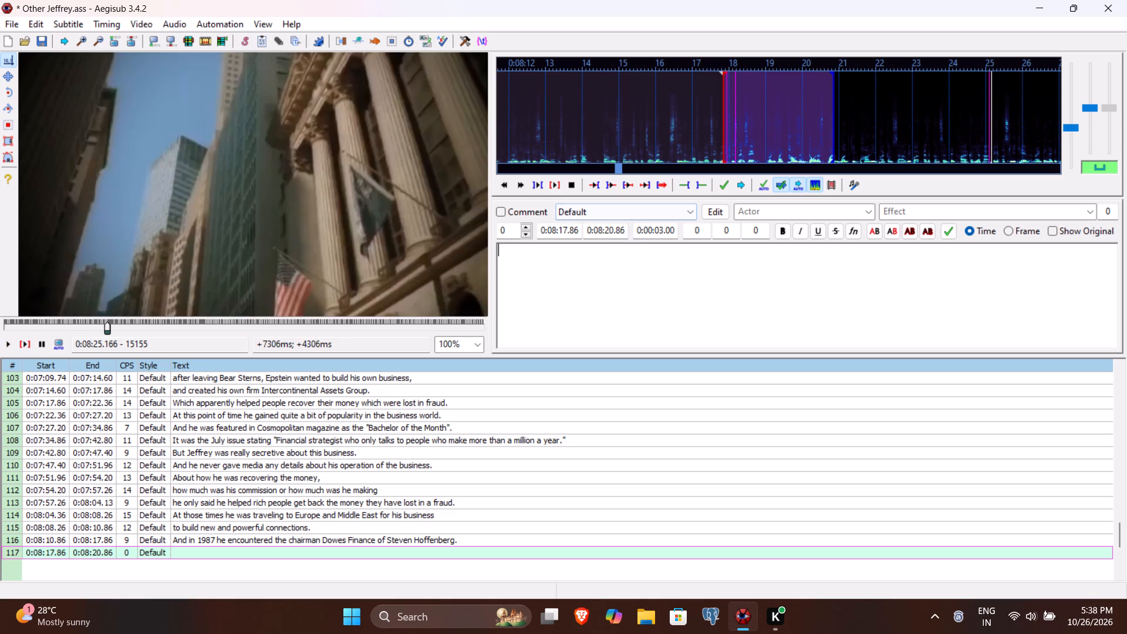
pyautogui.click(609, 229)
pyautogui.write('516')
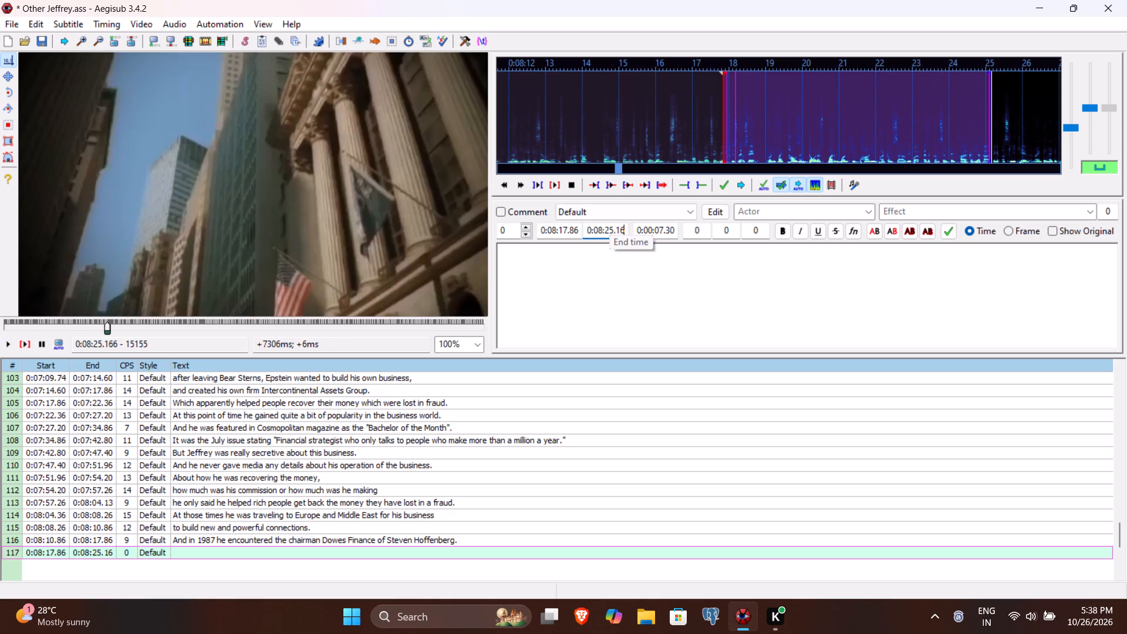
# Enter "Who hired him with a hefty salary of $25000 per month." as line 117's text and commit it.
pyautogui.click(586, 272)
pyautogui.write('Who hired him')
pyautogui.press('space')
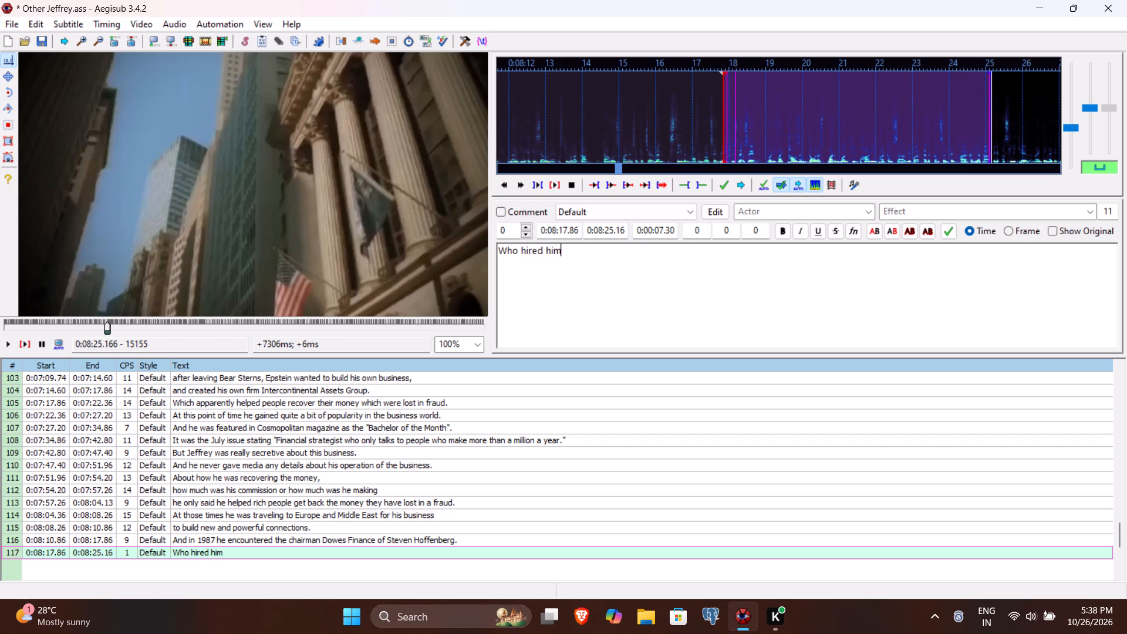
pyautogui.write('with a heft s')
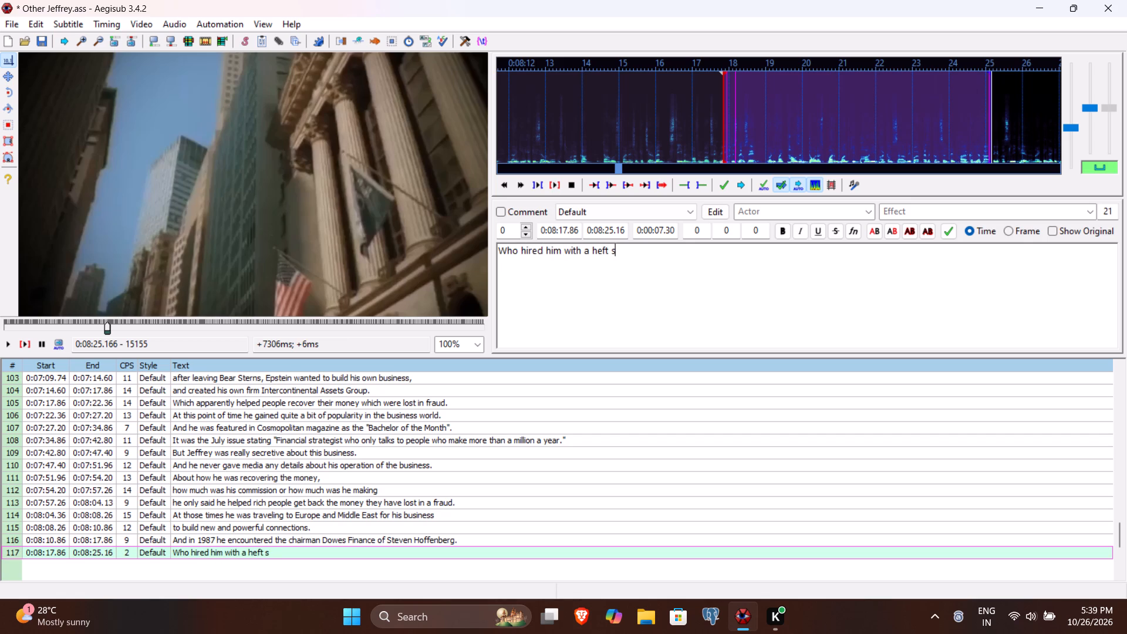
pyautogui.press('BackSpace')
pyautogui.press('BackSpace')
pyautogui.write('y salar')
pyautogui.write('y of')
pyautogui.press('space')
pyautogui.write('$25000')
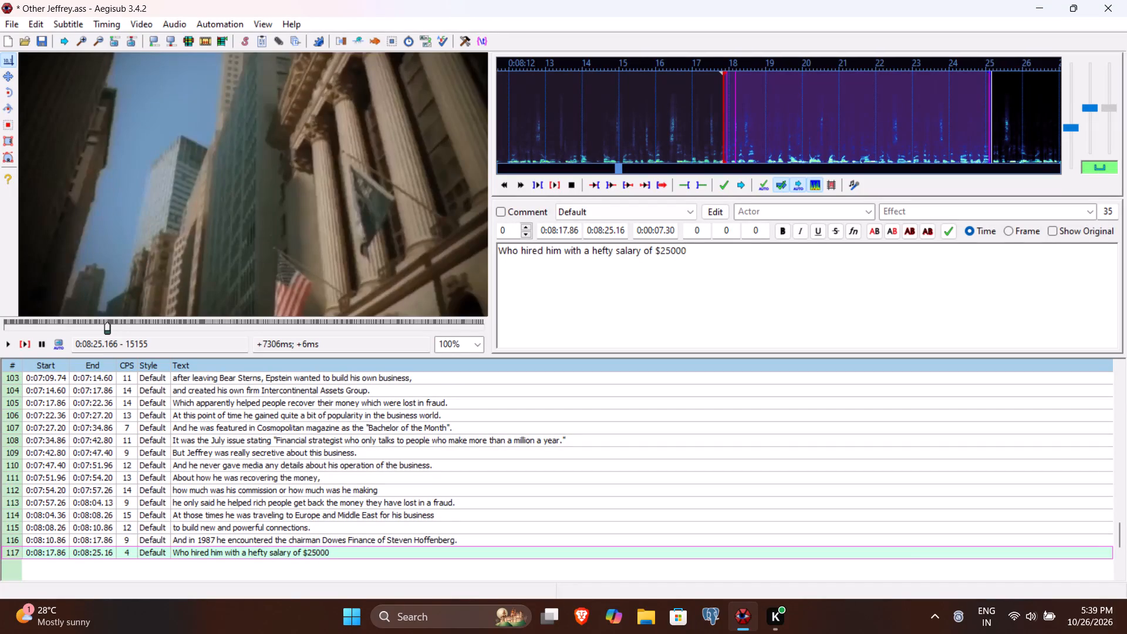
pyautogui.press('BackSpace')
pyautogui.press('BackSpace')
pyautogui.press('BackSpace')
pyautogui.press('BackSpace')
pyautogui.press('BackSpace')
pyautogui.press('BackSpace')
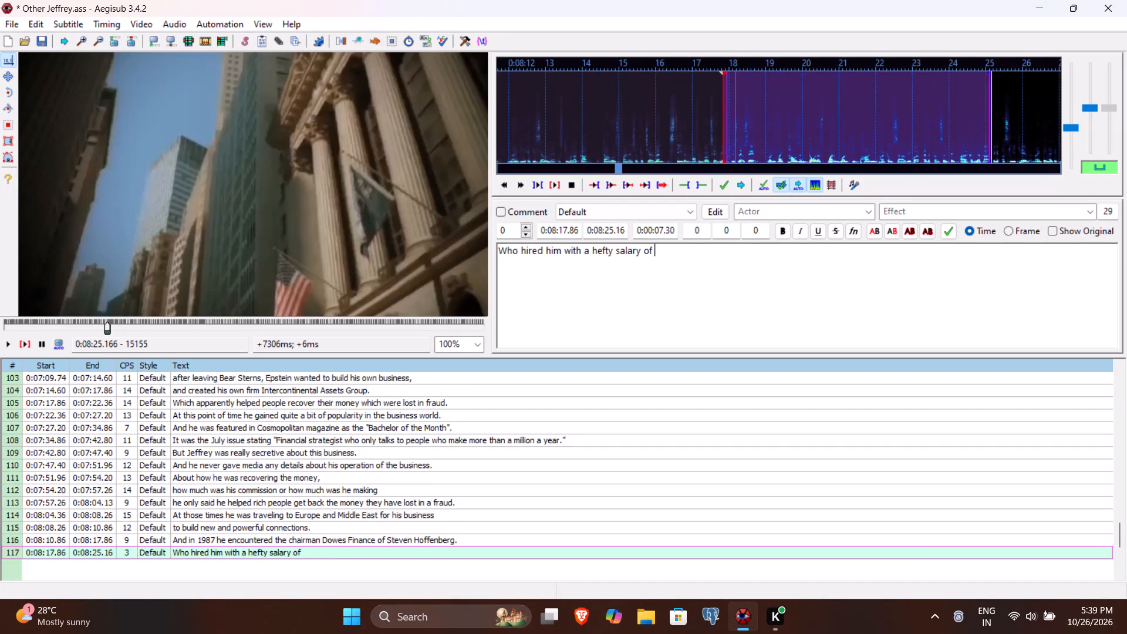
pyautogui.write('$25000 per month')
pyautogui.press('.')
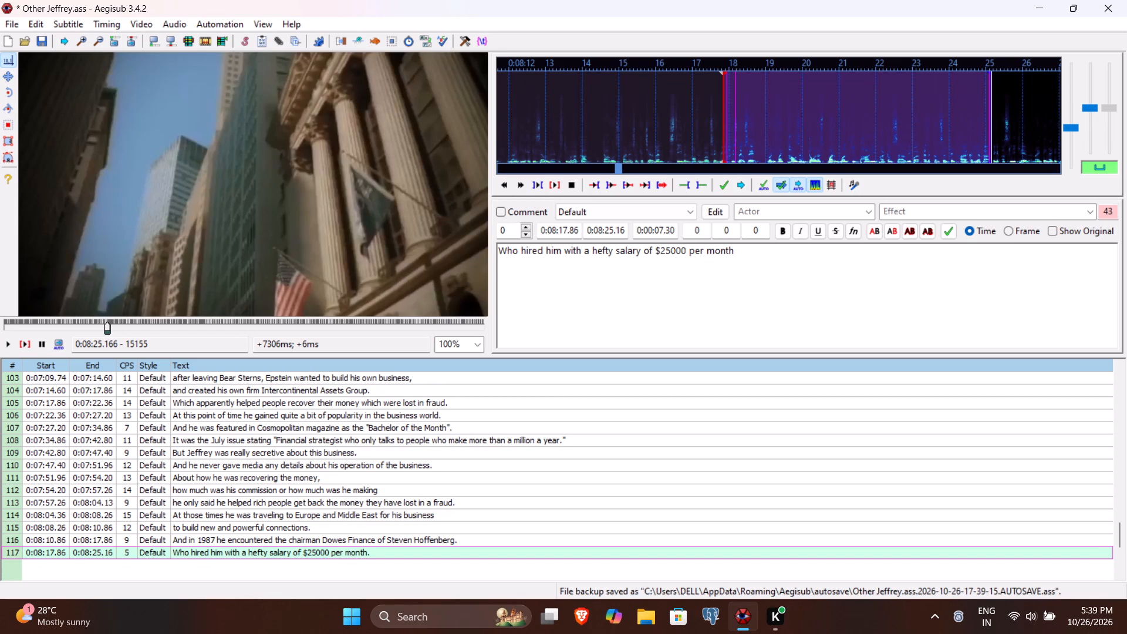
pyautogui.press('Return')
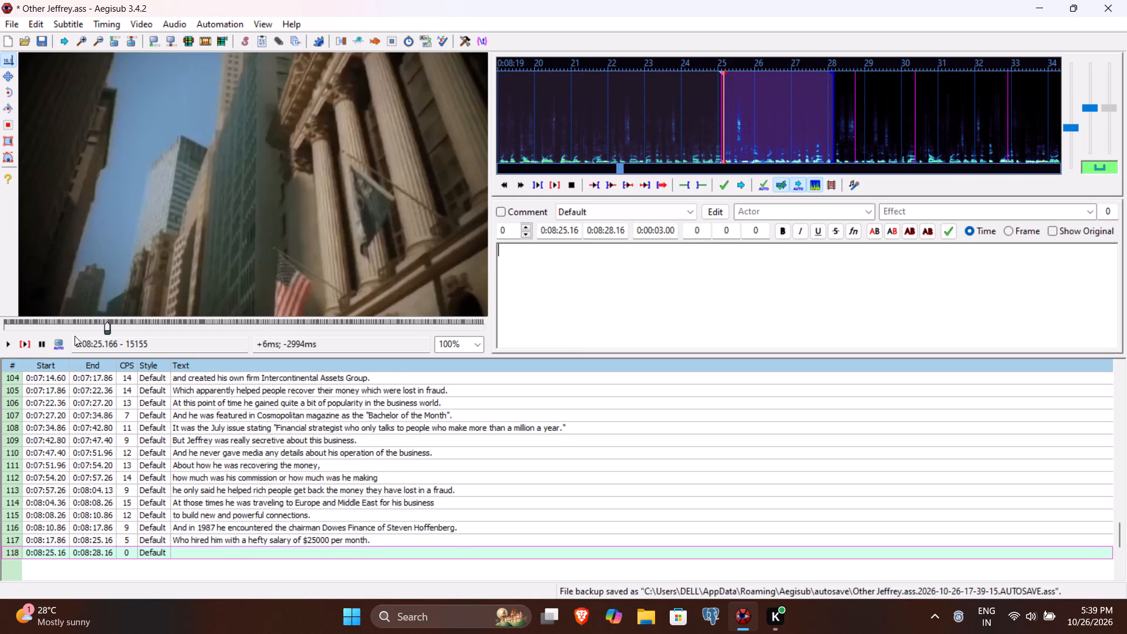
# Play line 118 and on past the end of the spoken phrase, and set its end time to 0:08:30.38.
pyautogui.click(29, 342)
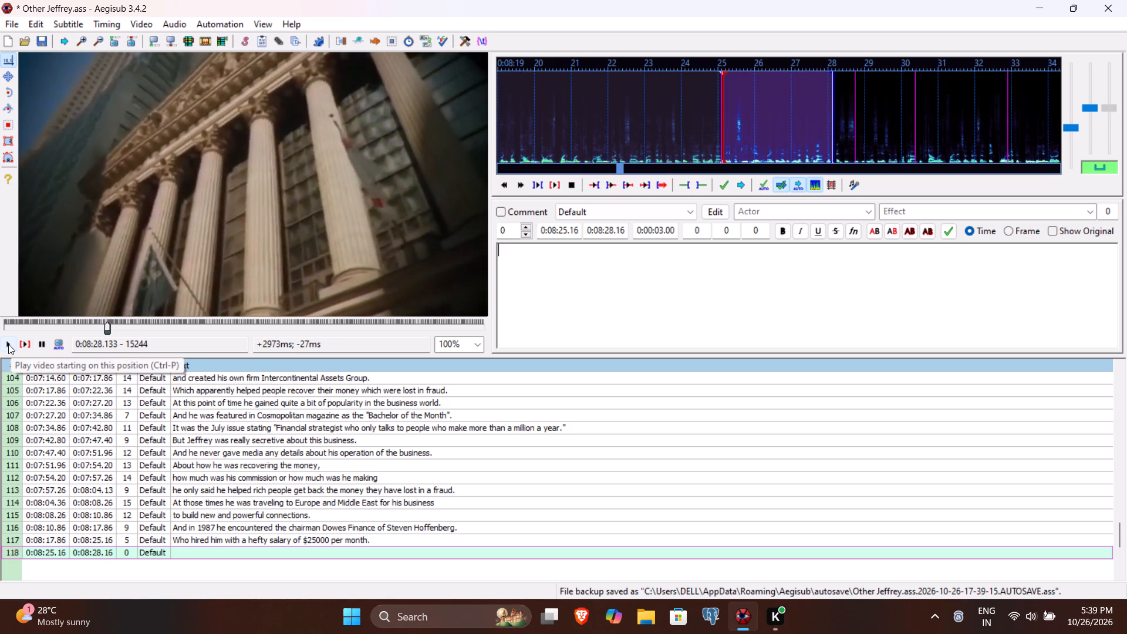
pyautogui.click(8, 344)
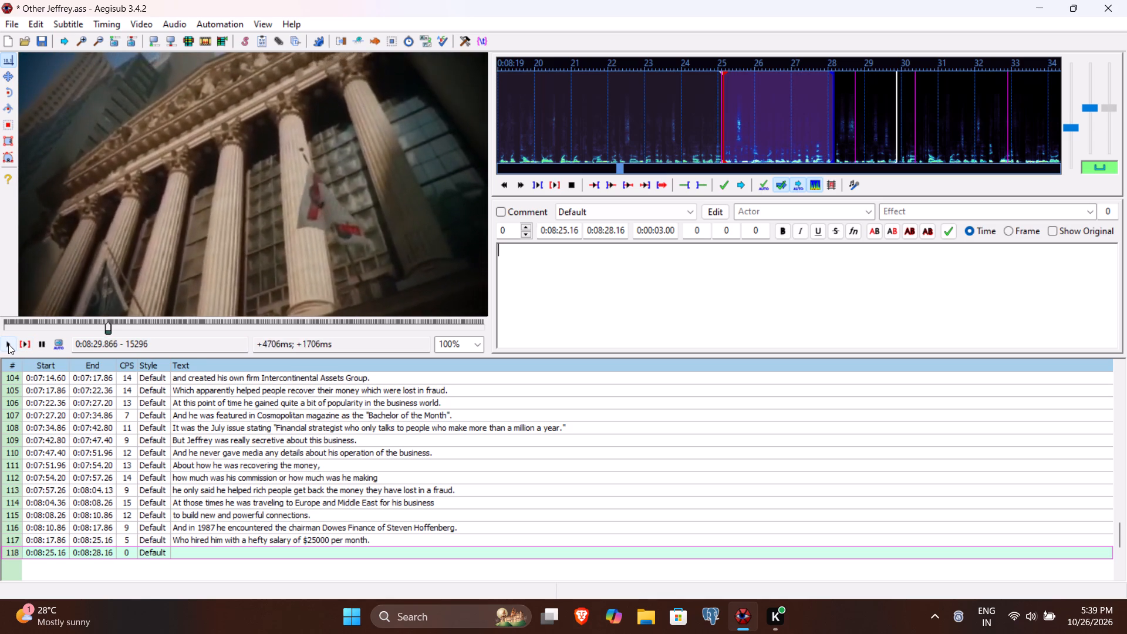
pyautogui.click(8, 344)
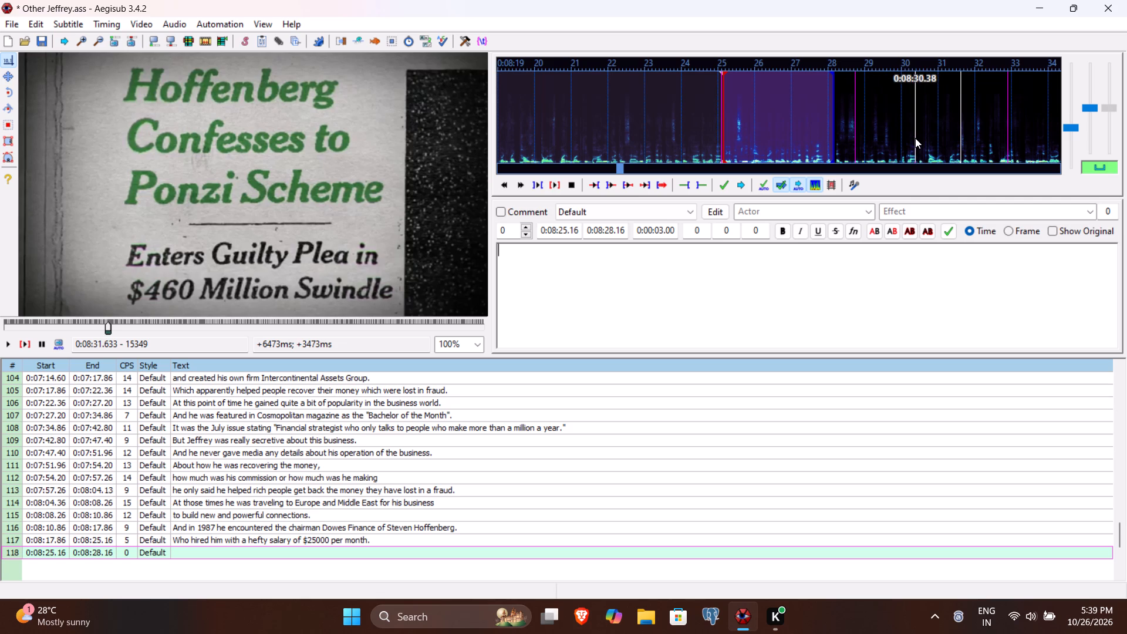
pyautogui.click(605, 234)
pyautogui.write('3028')
pyautogui.press('BackSpace')
pyautogui.press('BackSpace')
pyautogui.write('38')
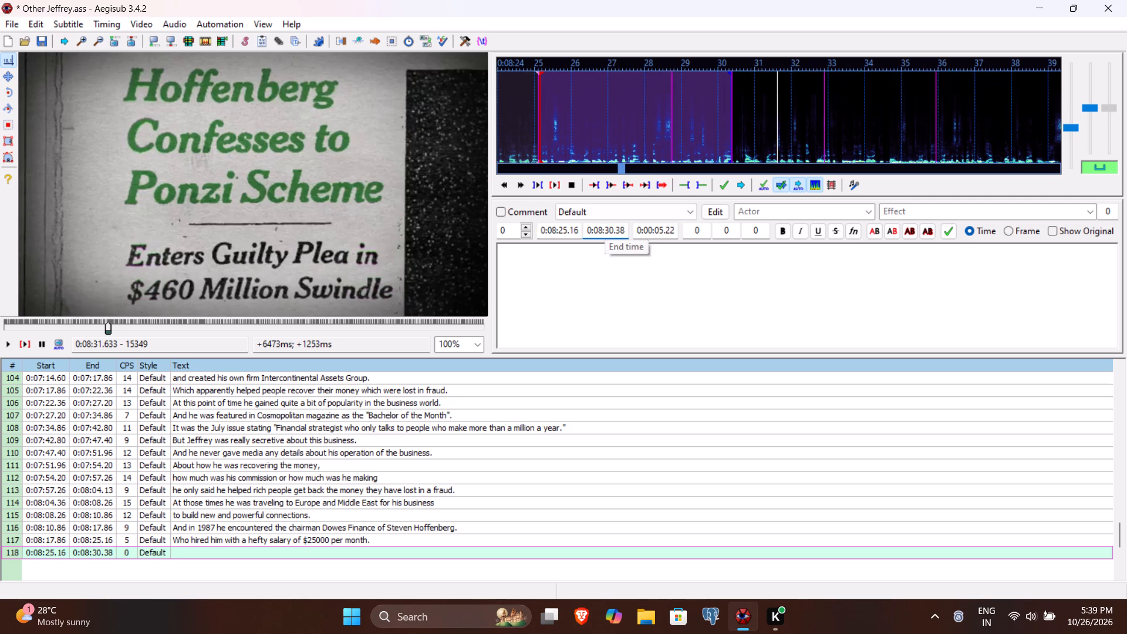
# Enter "But the real game was revealed when SEC caught them" as line 118's text.
pyautogui.click(568, 286)
pyautogui.write('But the real game was revealed when S')
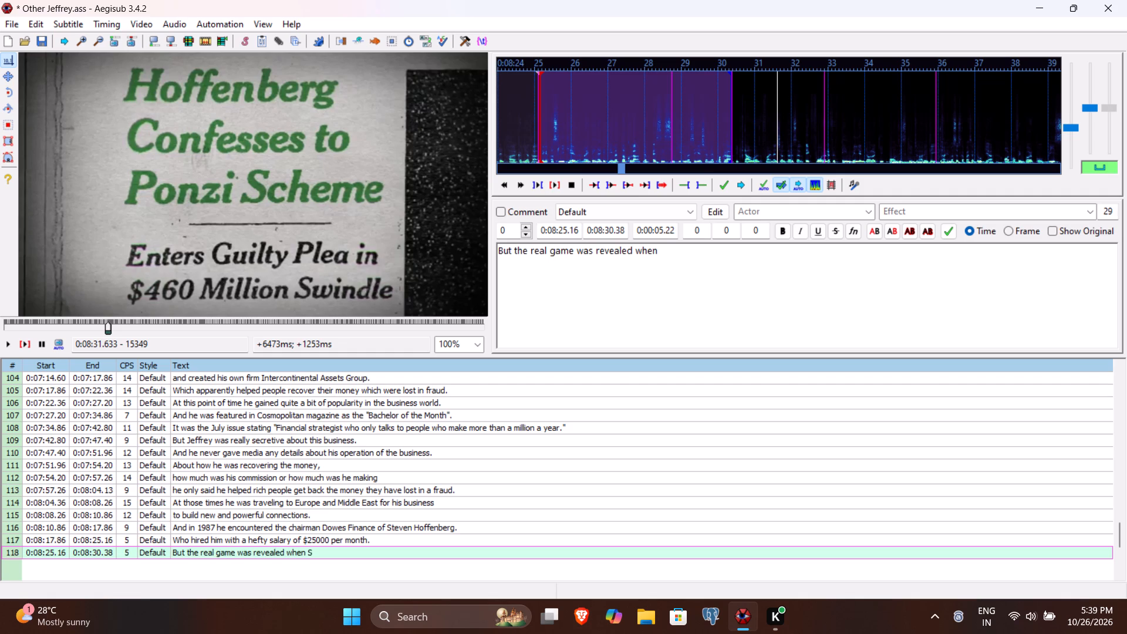
pyautogui.write('EC cauh')
pyautogui.press('BackSpace')
pyautogui.write('ght them')
pyautogui.press('space')
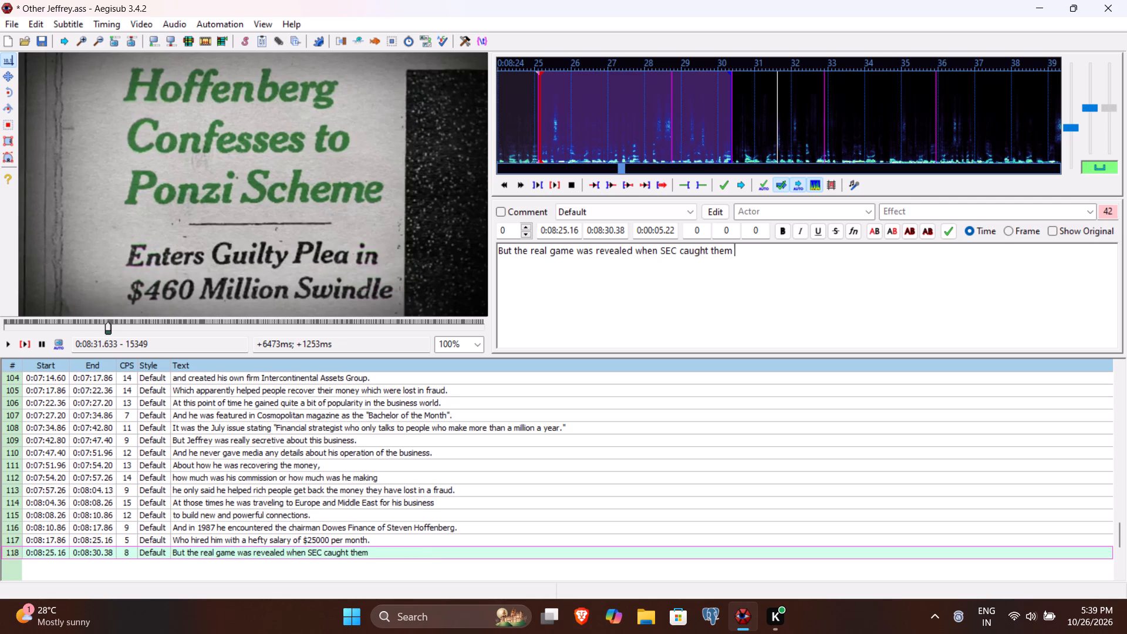
# Replay line 118, insert "1993" between "But" and "the real game", and commit the line.
pyautogui.click(28, 343)
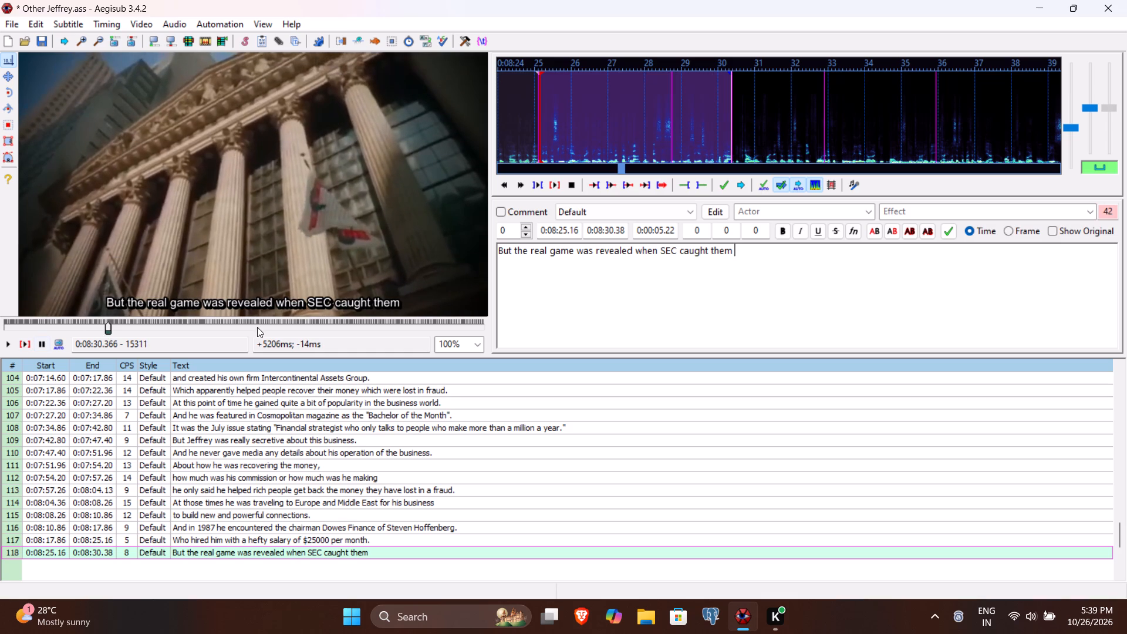
pyautogui.click(516, 253)
pyautogui.write('199')
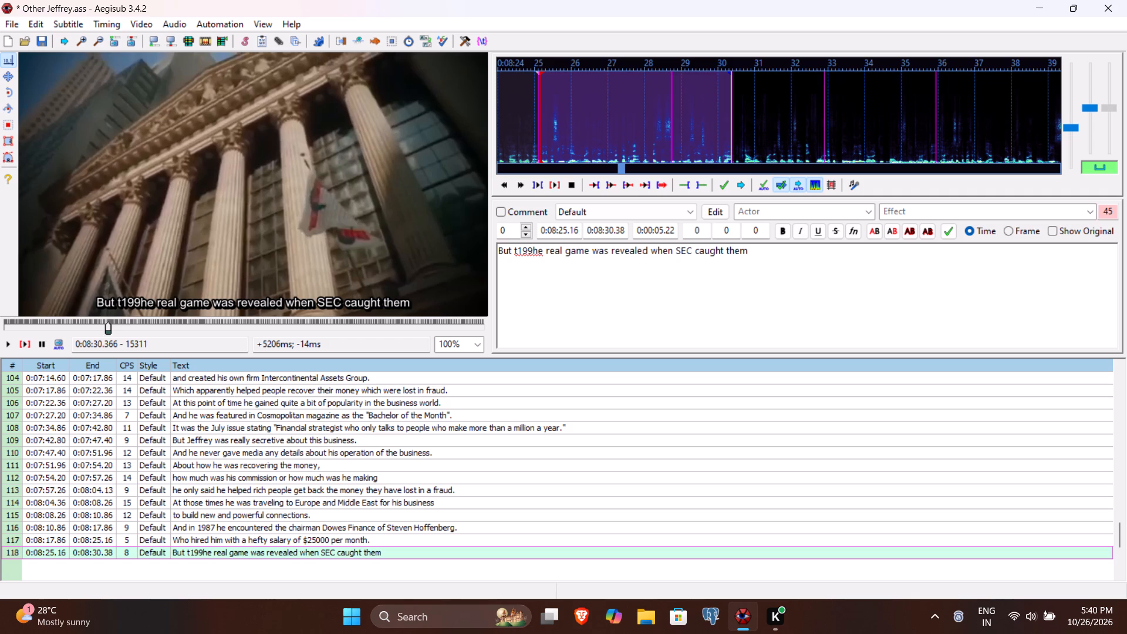
pyautogui.press('BackSpace')
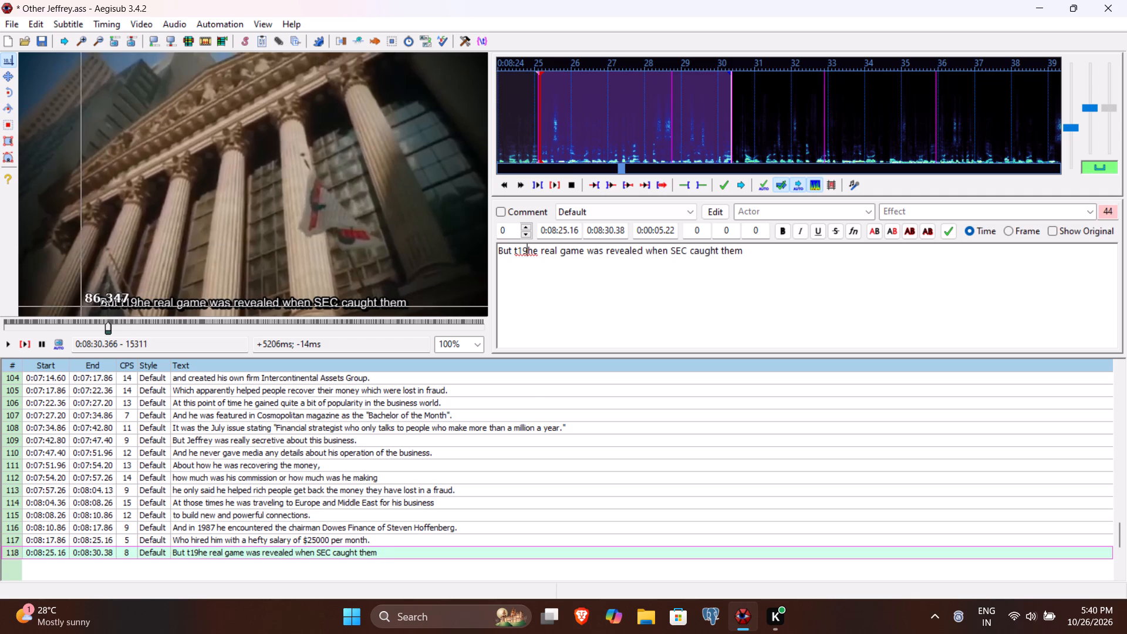
pyautogui.click(27, 344)
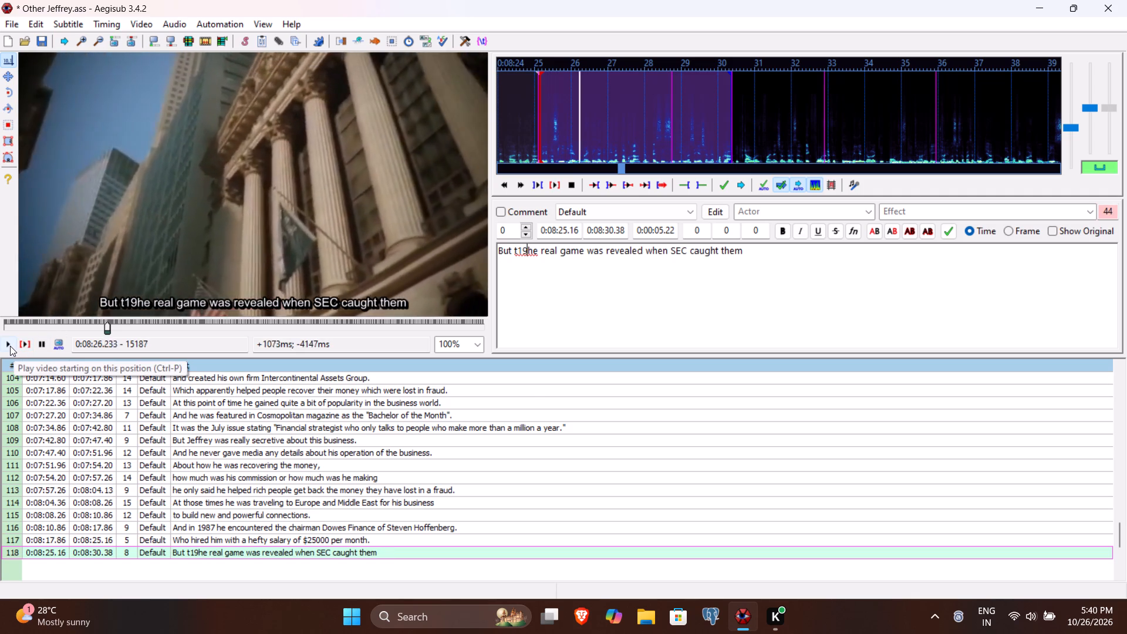
pyautogui.write('93')
pyautogui.press('space')
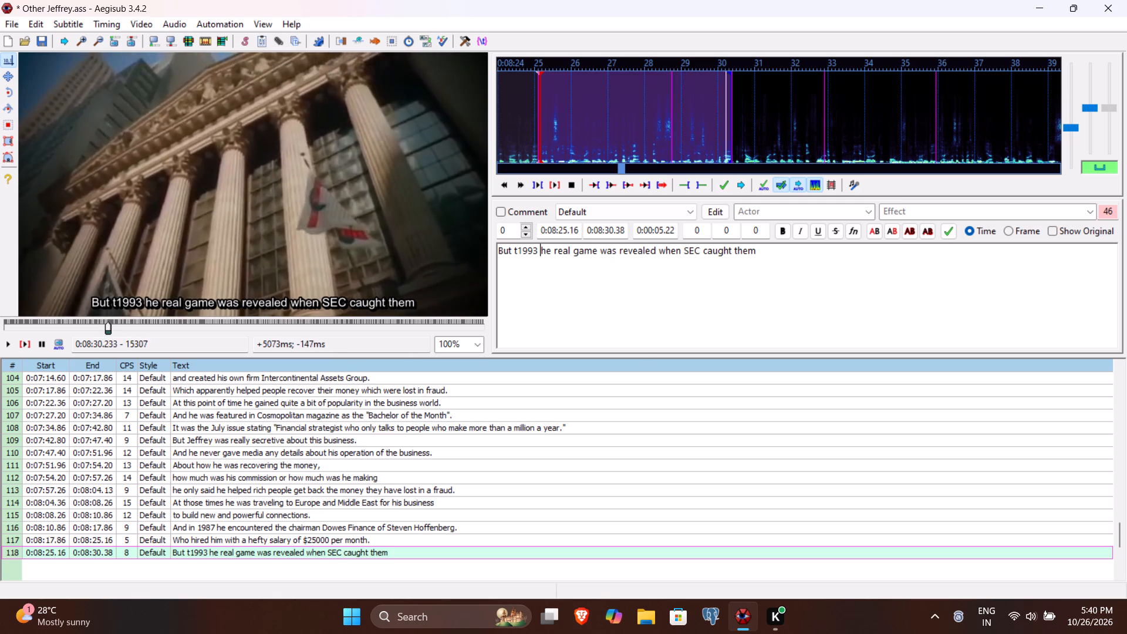
pyautogui.press('t')
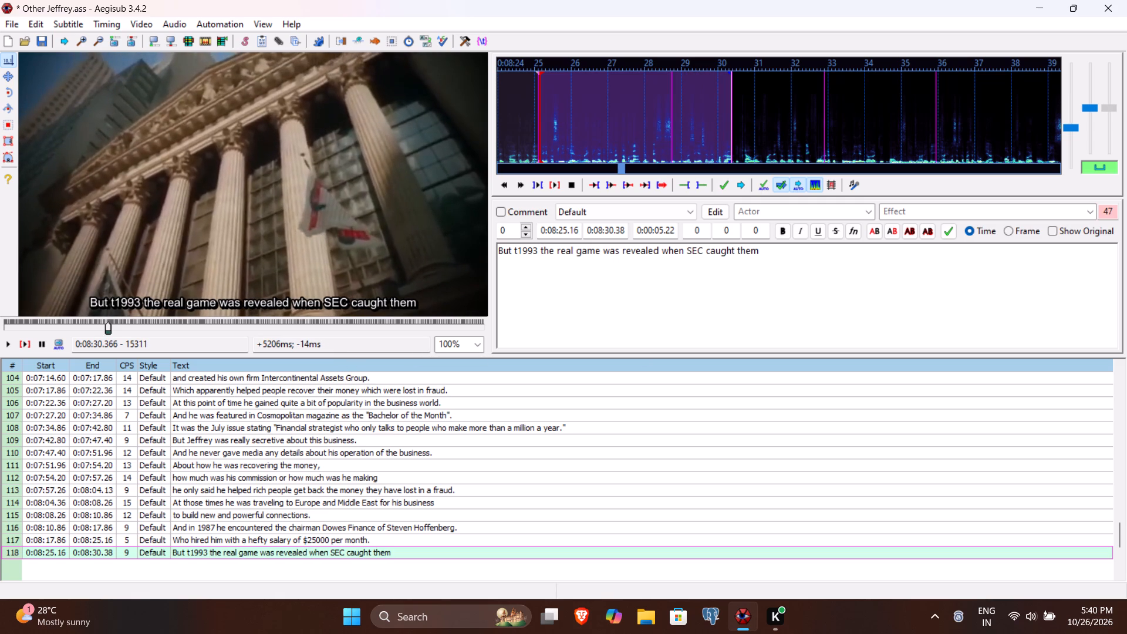
pyautogui.click(517, 252)
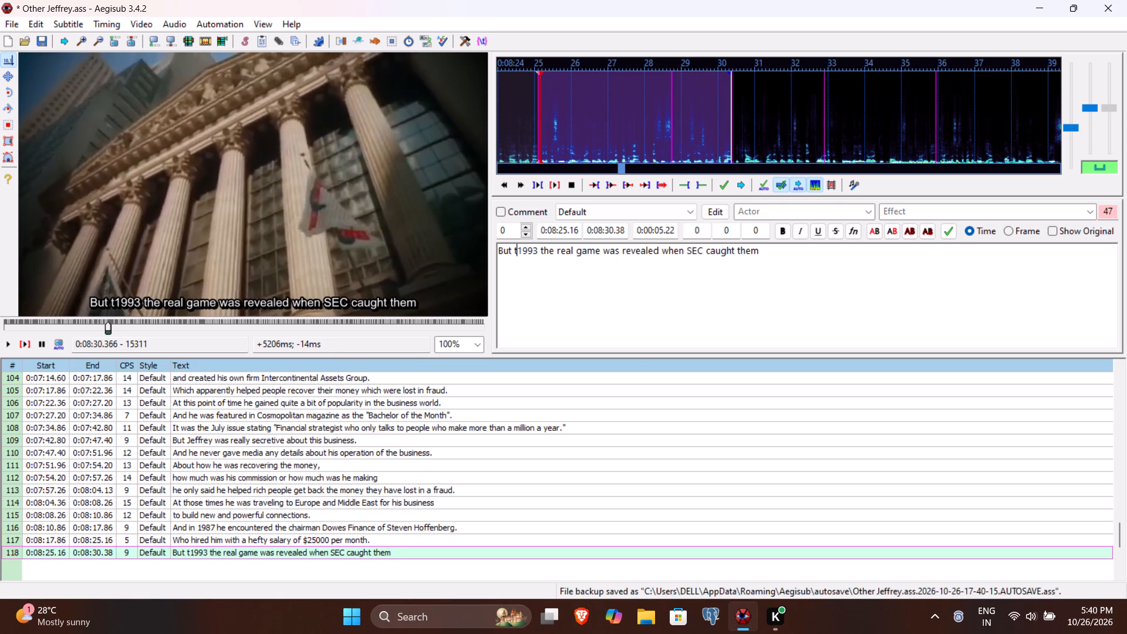
pyautogui.press('BackSpace')
pyautogui.press('Return')
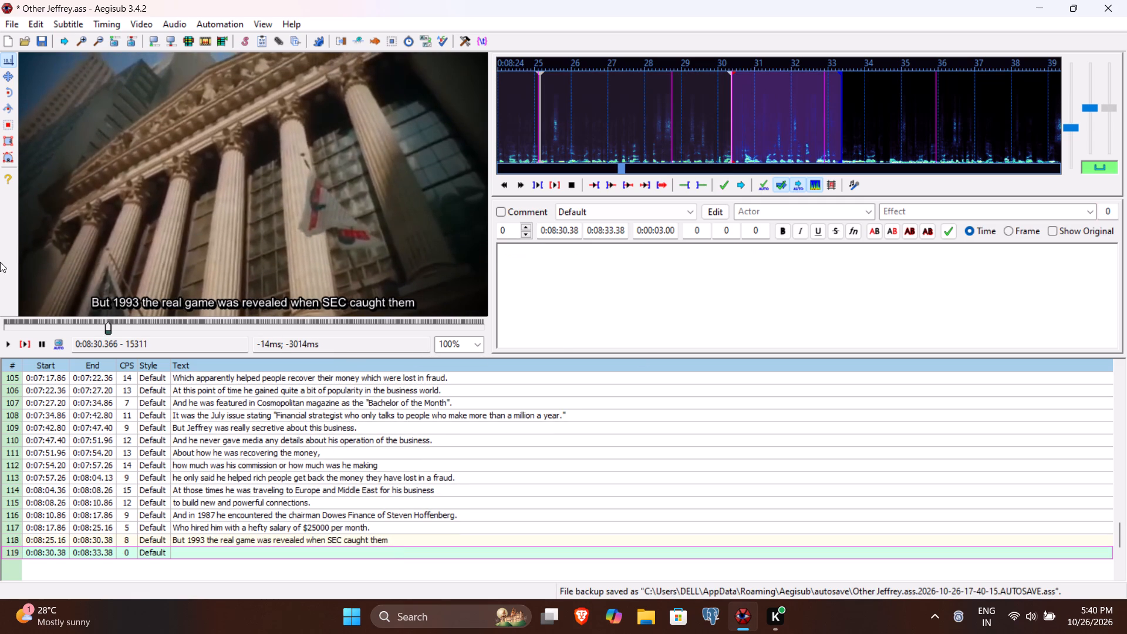
# Play line 119 and on to the end of the spoken phrase, and set its end time to 0:08:35.96.
pyautogui.click(28, 343)
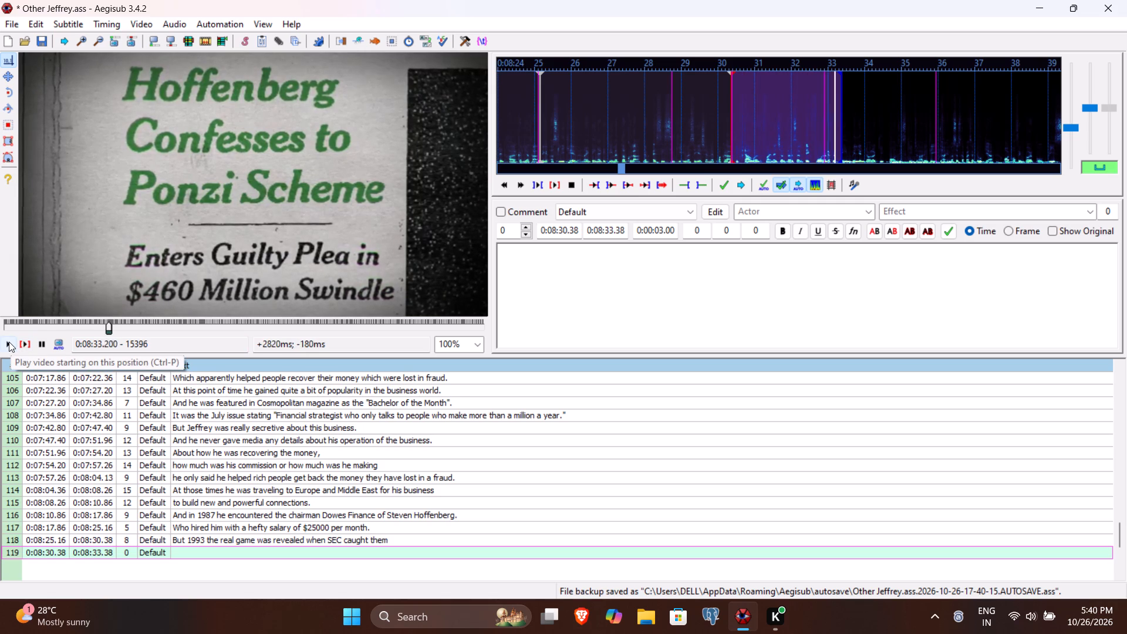
pyautogui.click(9, 342)
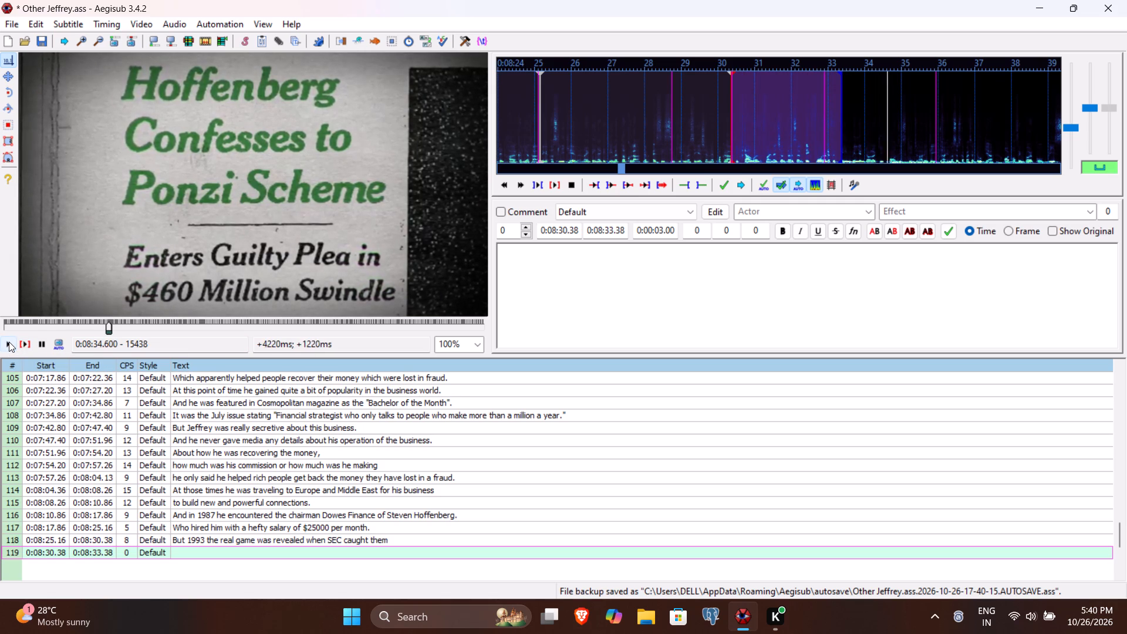
pyautogui.click(9, 342)
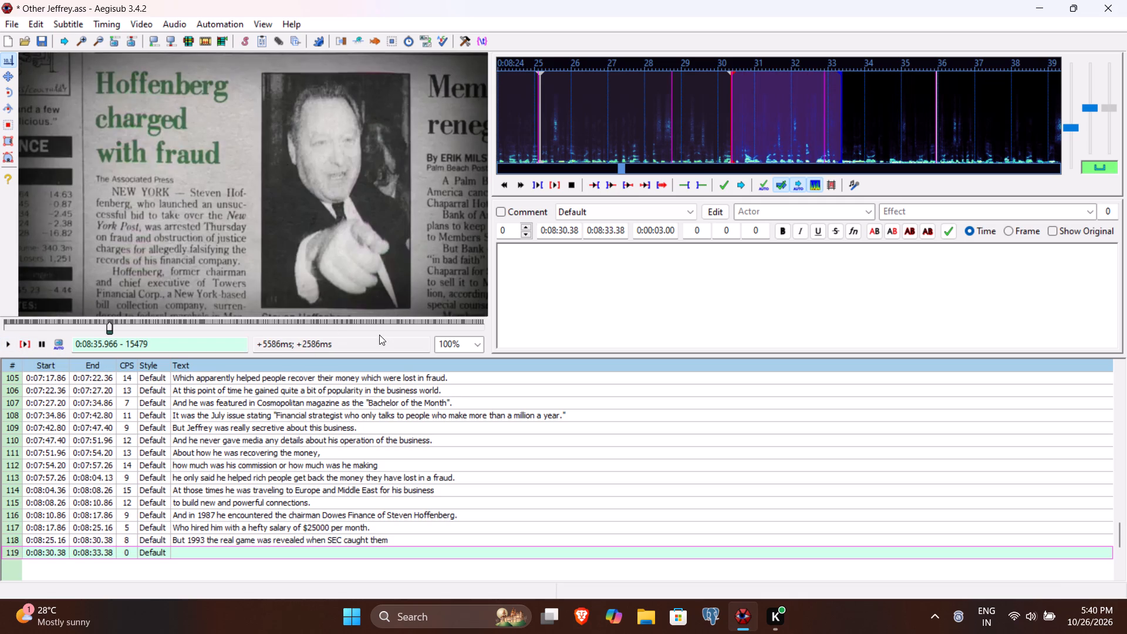
pyautogui.click(610, 231)
pyautogui.write('596')
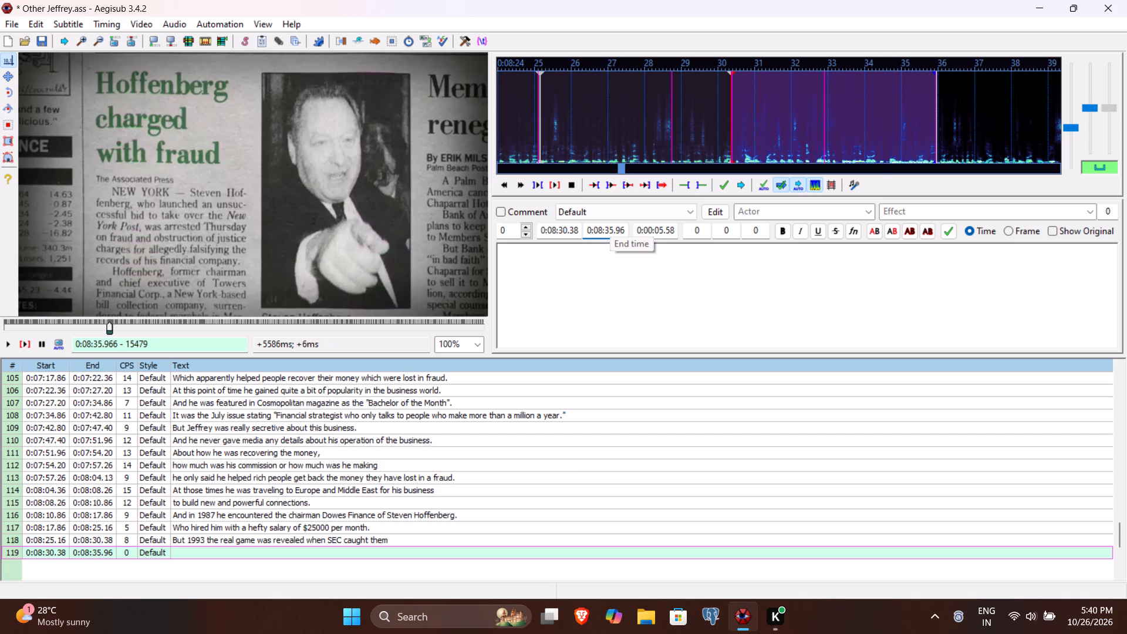
# Enter "in a ponzi scheme run by the Dowes Finance." as line 119's text, replay the line, and commit it.
pyautogui.click(596, 278)
pyautogui.write('in a polz')
pyautogui.press('BackSpace')
pyautogui.press('BackSpace')
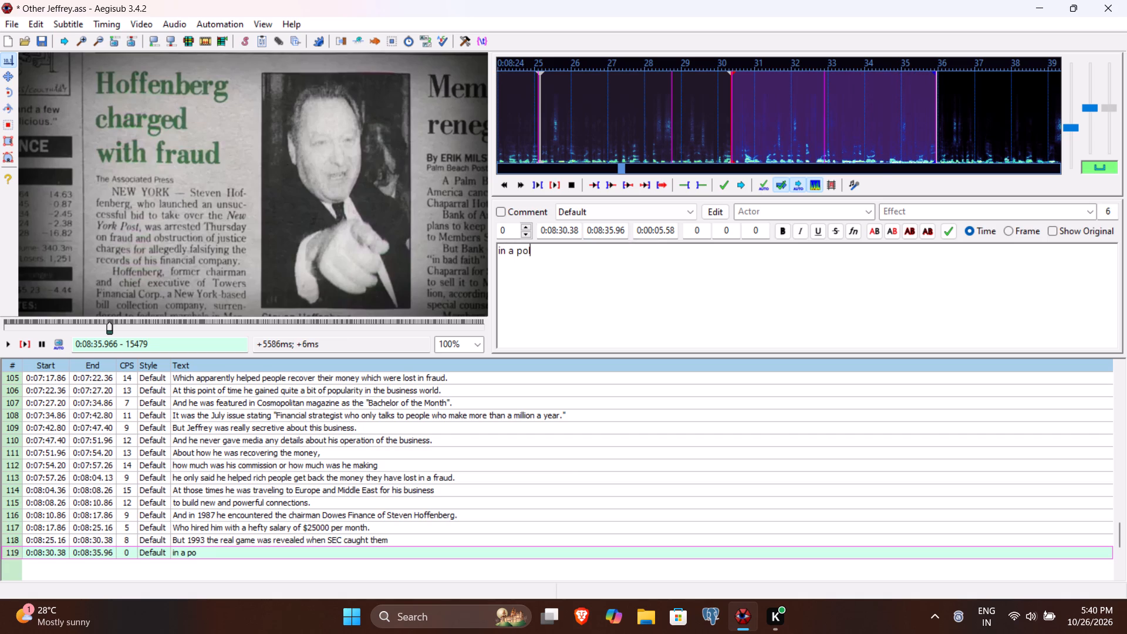
pyautogui.write('nzo')
pyautogui.press('BackSpace')
pyautogui.write('i scheme run by the')
pyautogui.press('space')
pyautogui.write('Dowes Fiancance')
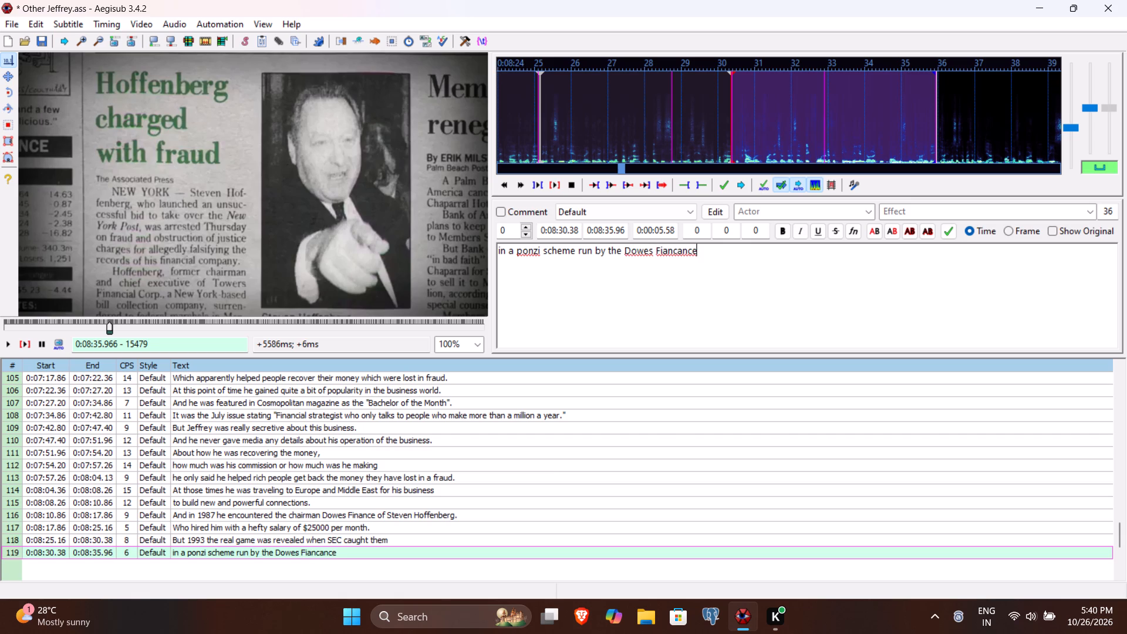
pyautogui.press('BackSpace')
pyautogui.press('BackSpace')
pyautogui.press('BackSpace')
pyautogui.press('BackSpace')
pyautogui.press('BackSpace')
pyautogui.press('BackSpace')
pyautogui.press('BackSpace')
pyautogui.write('nance')
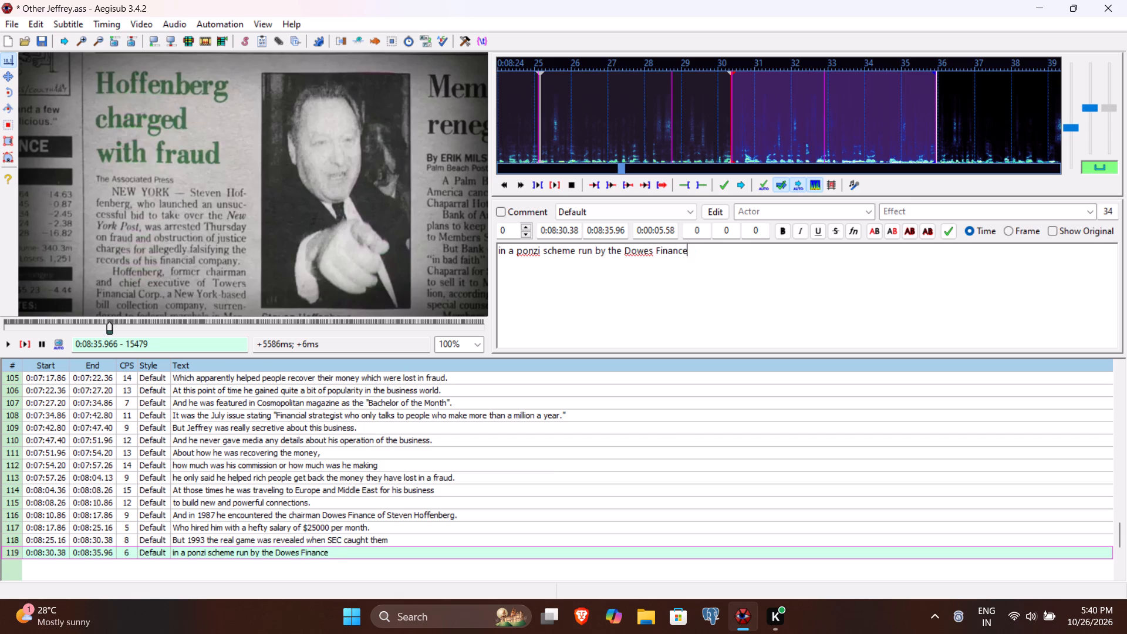
pyautogui.press('.')
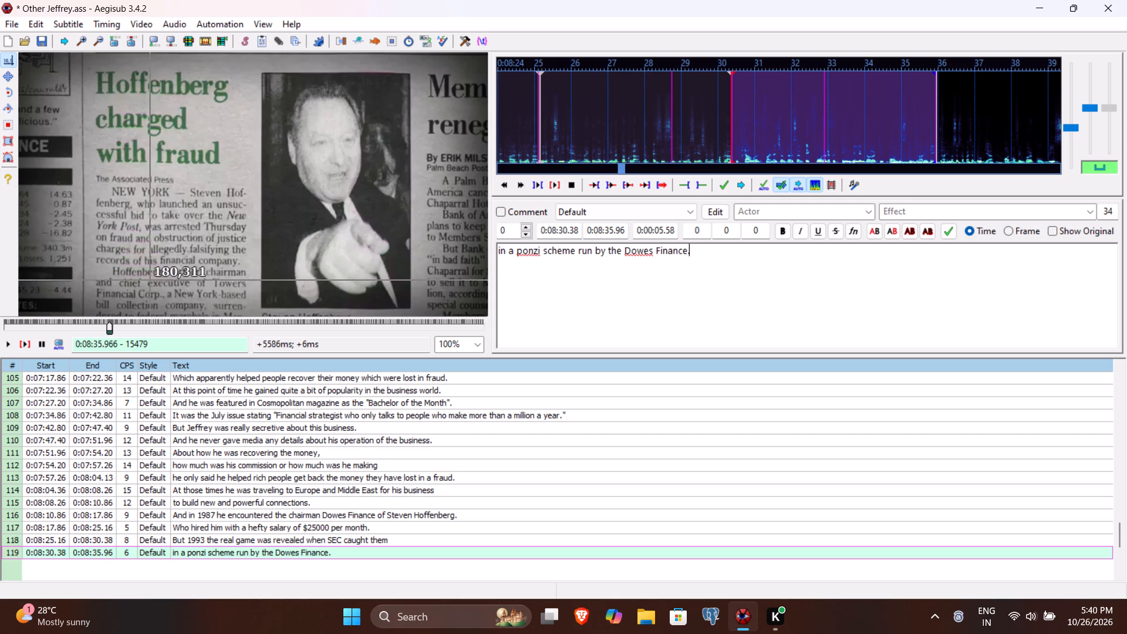
pyautogui.click(26, 342)
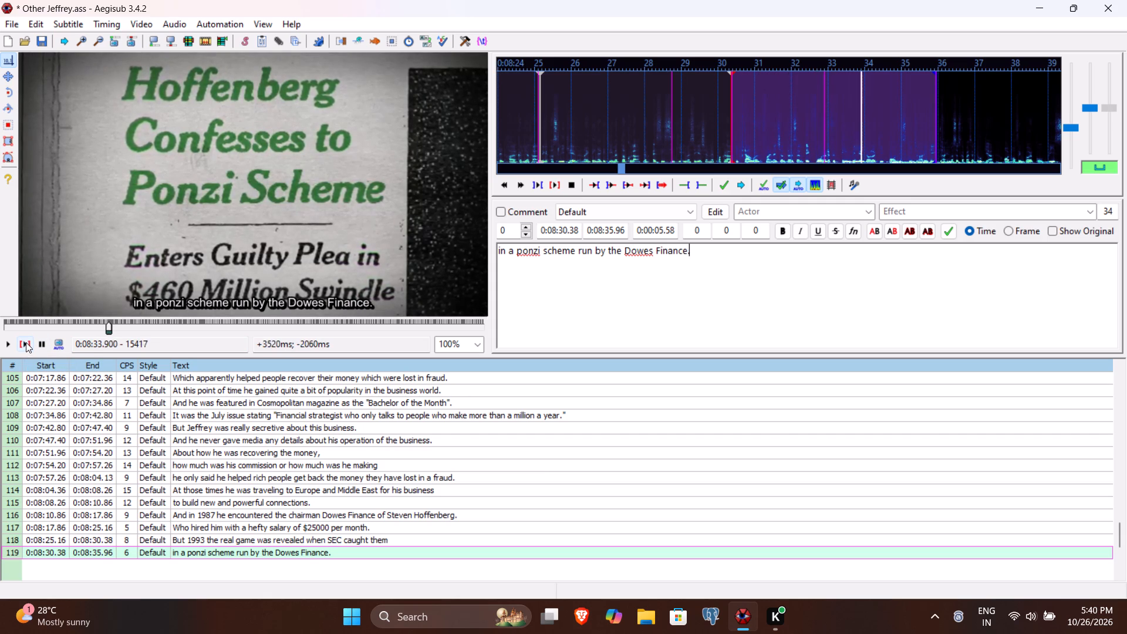
pyautogui.press('Return')
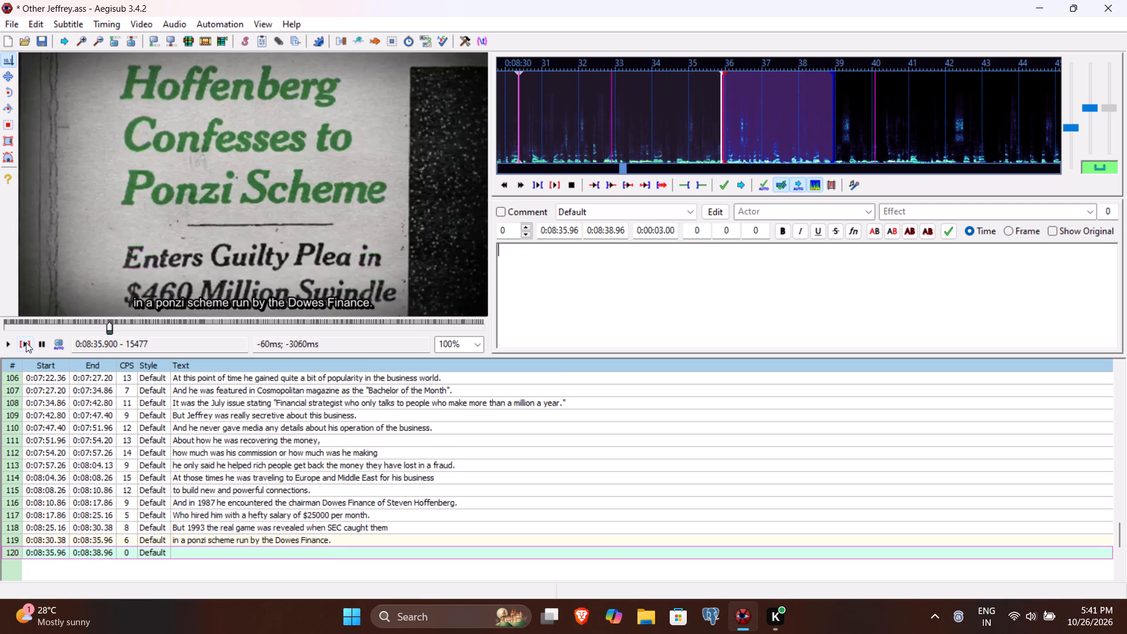
# Play line 120 and on to the end of the spoken phrase, and set its end time to 0:08:40.23.
pyautogui.click(26, 342)
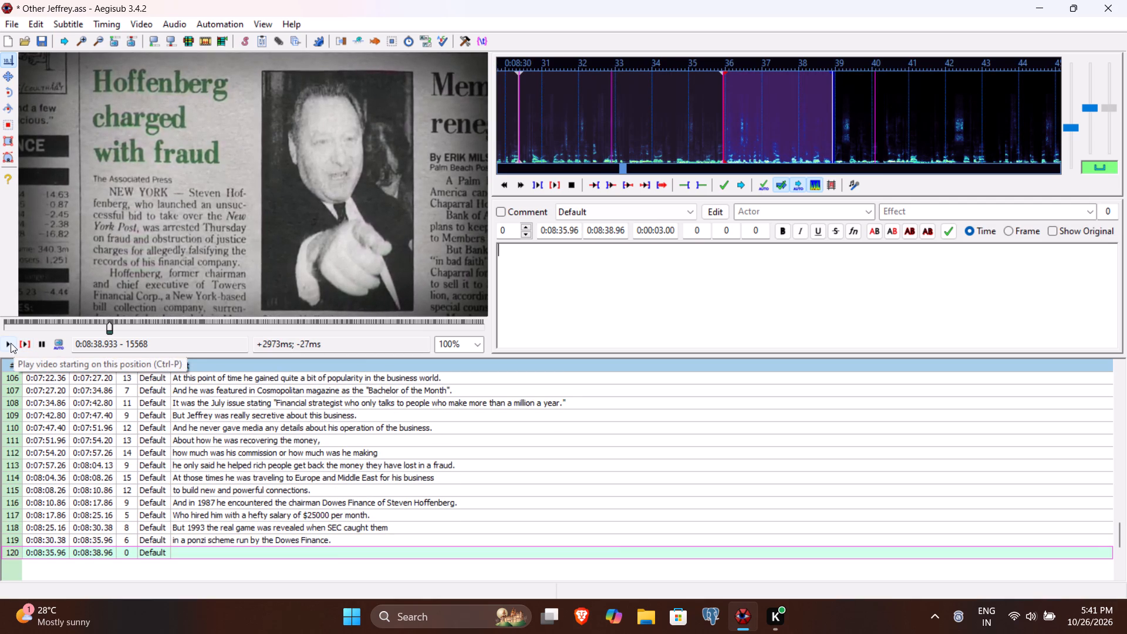
pyautogui.click(11, 343)
pyautogui.click(11, 343)
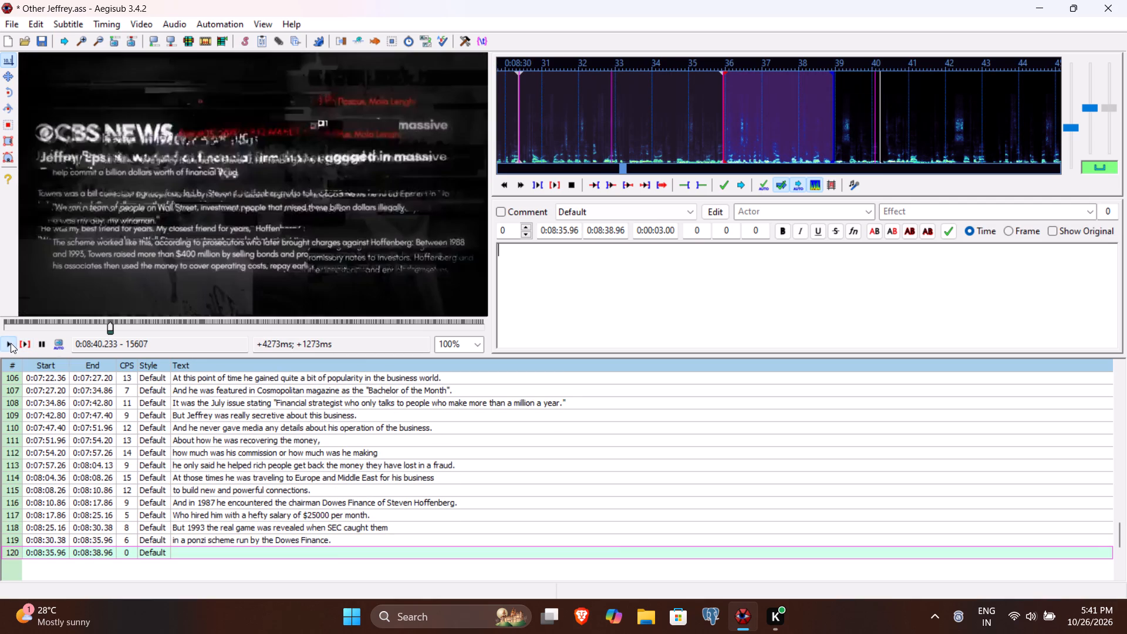
pyautogui.click(604, 231)
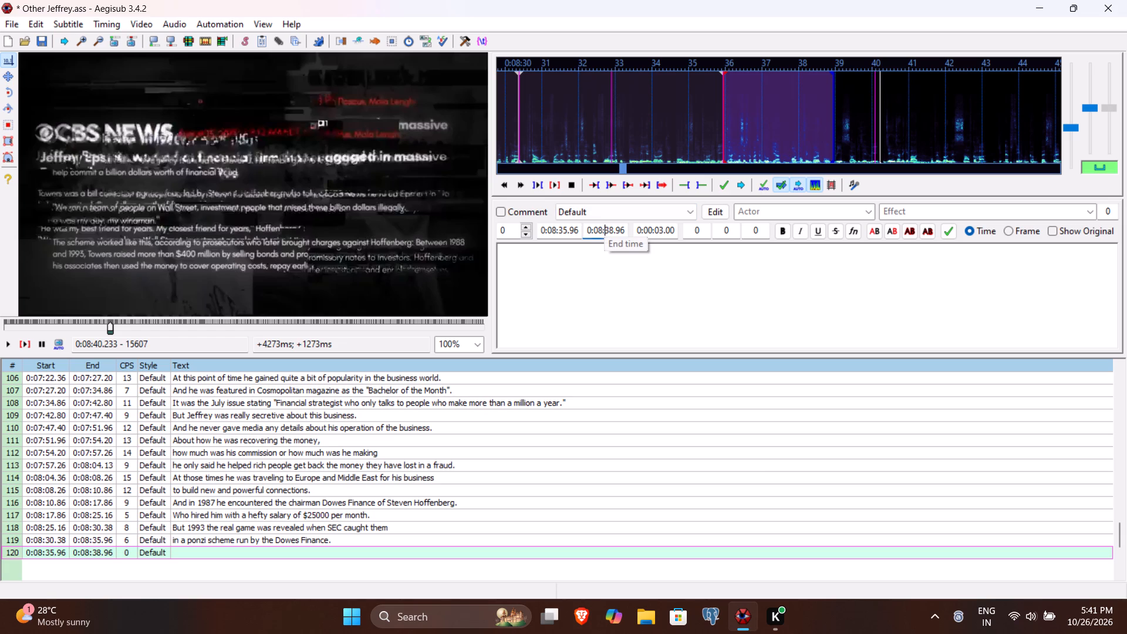
pyautogui.write('4023')
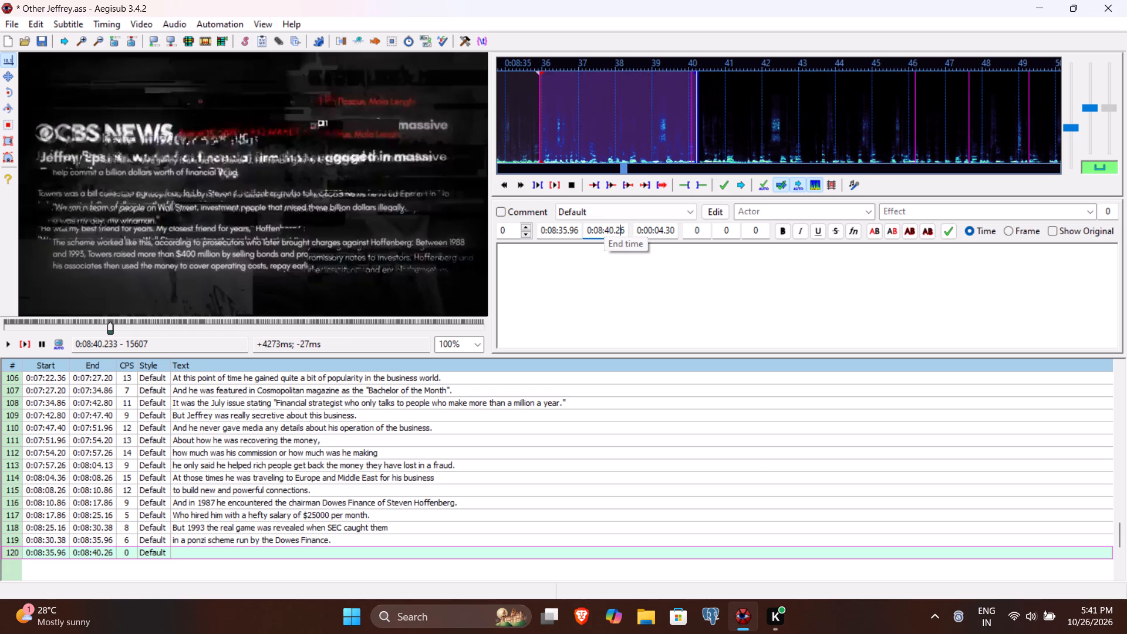
# Enter "In which the investors lost money and Hoffenberg was sentenced to 20 years of imprisonment." as line 120's text and commit it.
pyautogui.click(585, 278)
pyautogui.write('In h')
pyautogui.press('BackSpace')
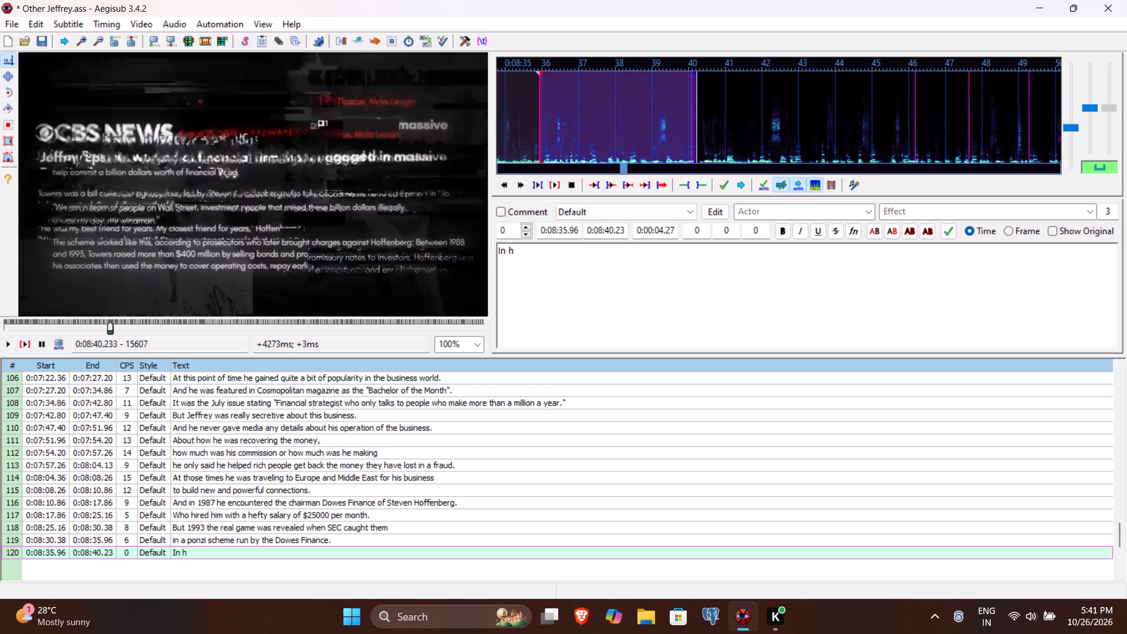
pyautogui.write('which the investor')
pyautogui.press('space')
pyautogui.press('BackSpace')
pyautogui.write('s')
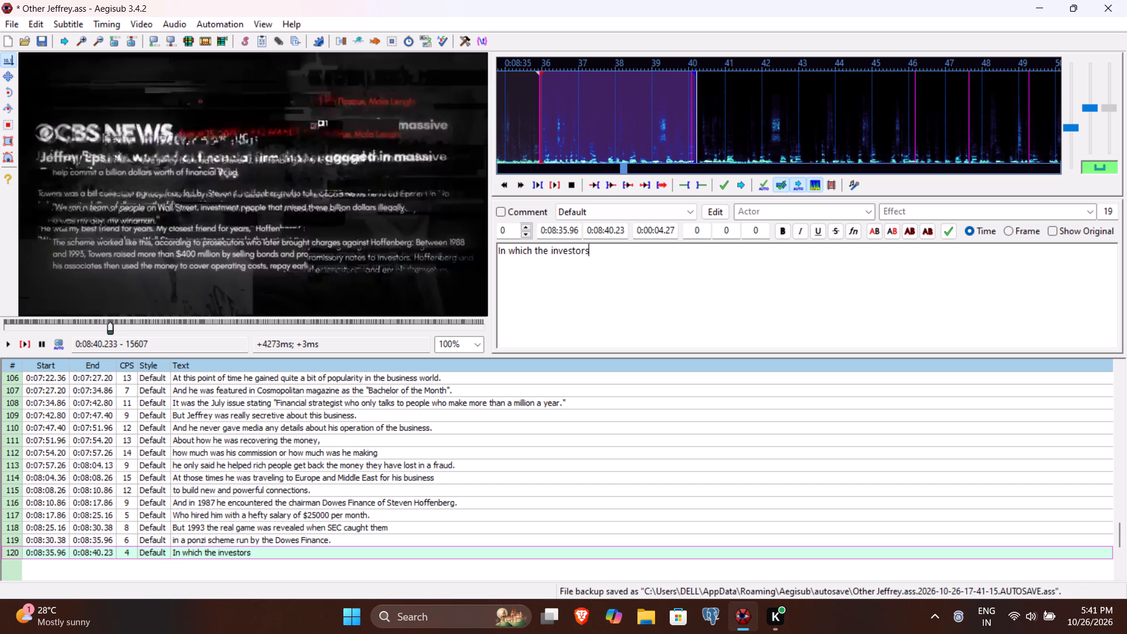
pyautogui.press('space')
pyautogui.write('lost money and')
pyautogui.press('space')
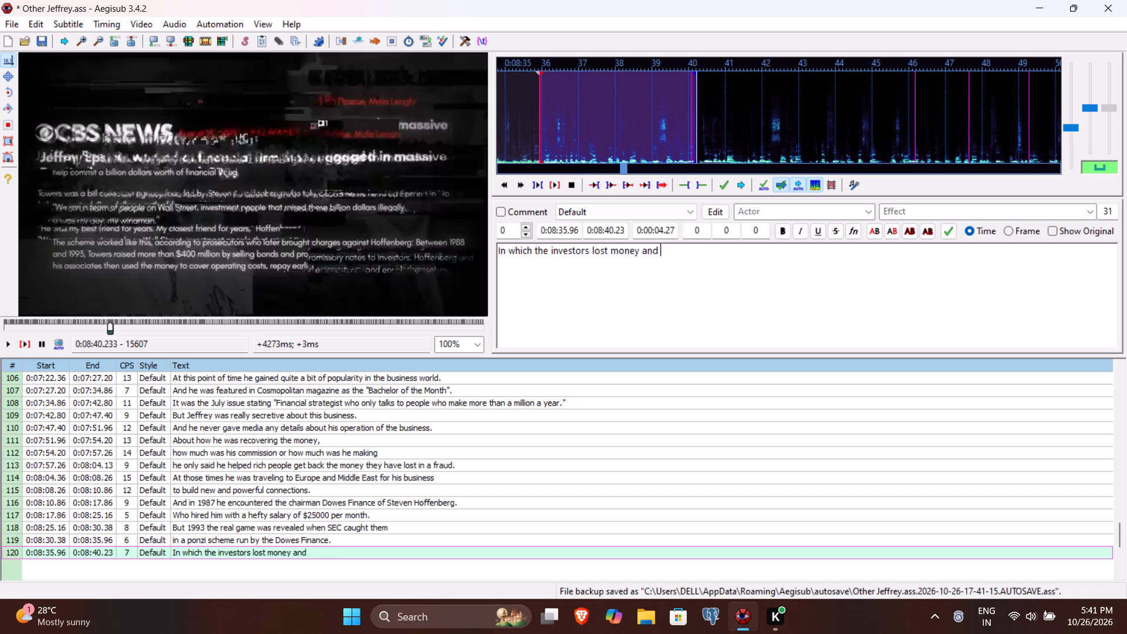
pyautogui.write('Hoffn')
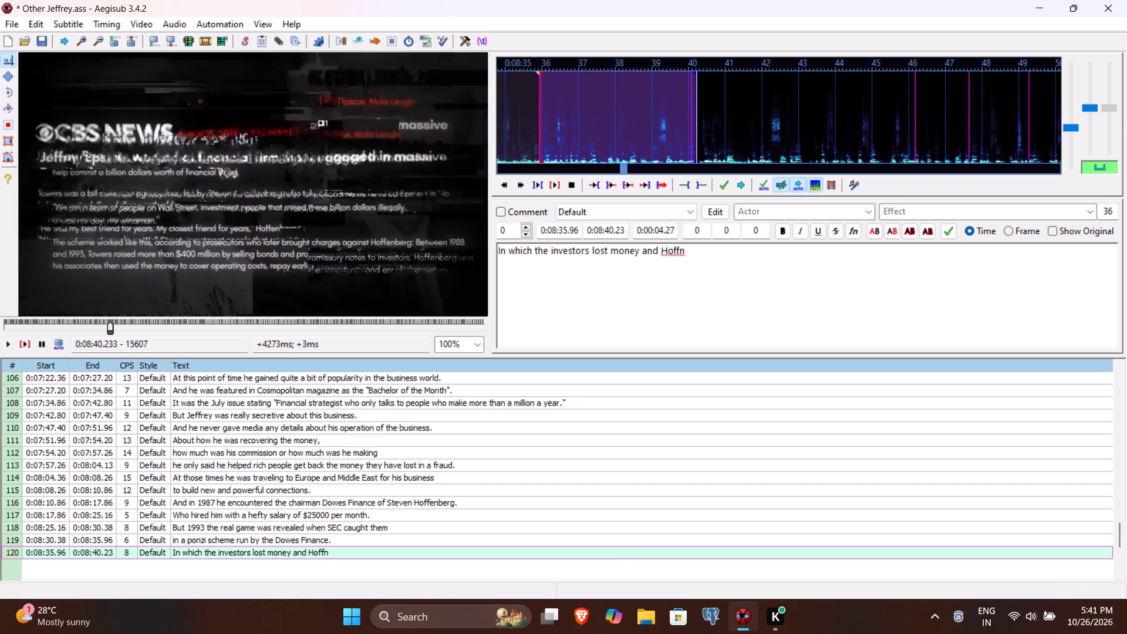
pyautogui.press('BackSpace')
pyautogui.write('enberg was sentenced')
pyautogui.press('space')
pyautogui.write('to 20 ye')
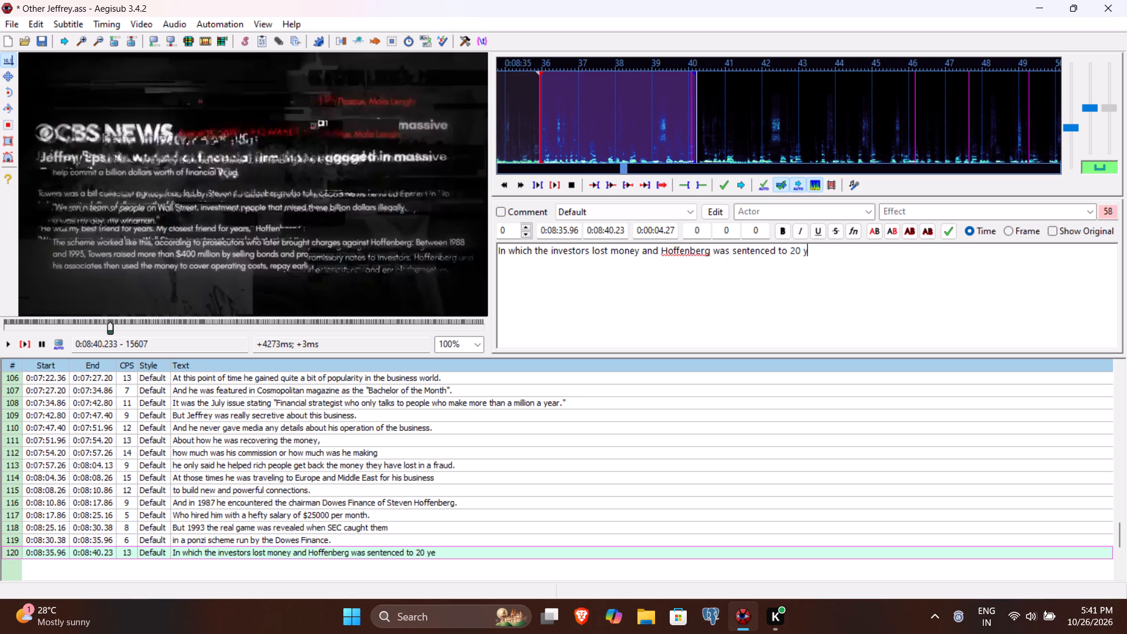
pyautogui.write('ars of imprisonment.')
pyautogui.press('Return')
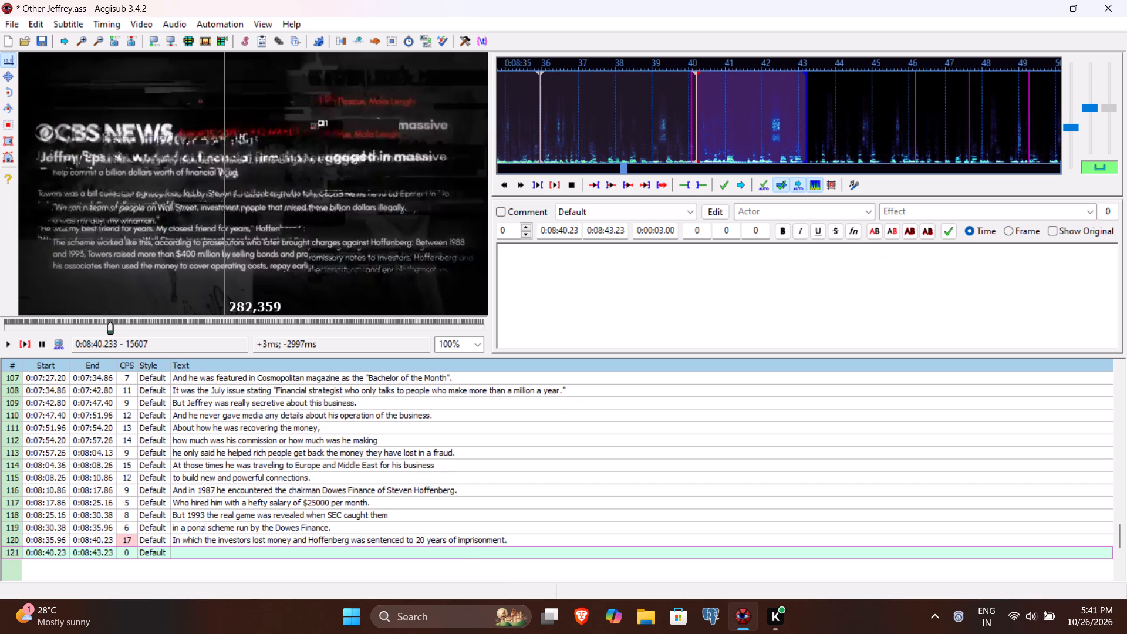
# Play line 121 and on past the end of the spoken phrase, and set its end time to 0:08:47.98.
pyautogui.click(23, 342)
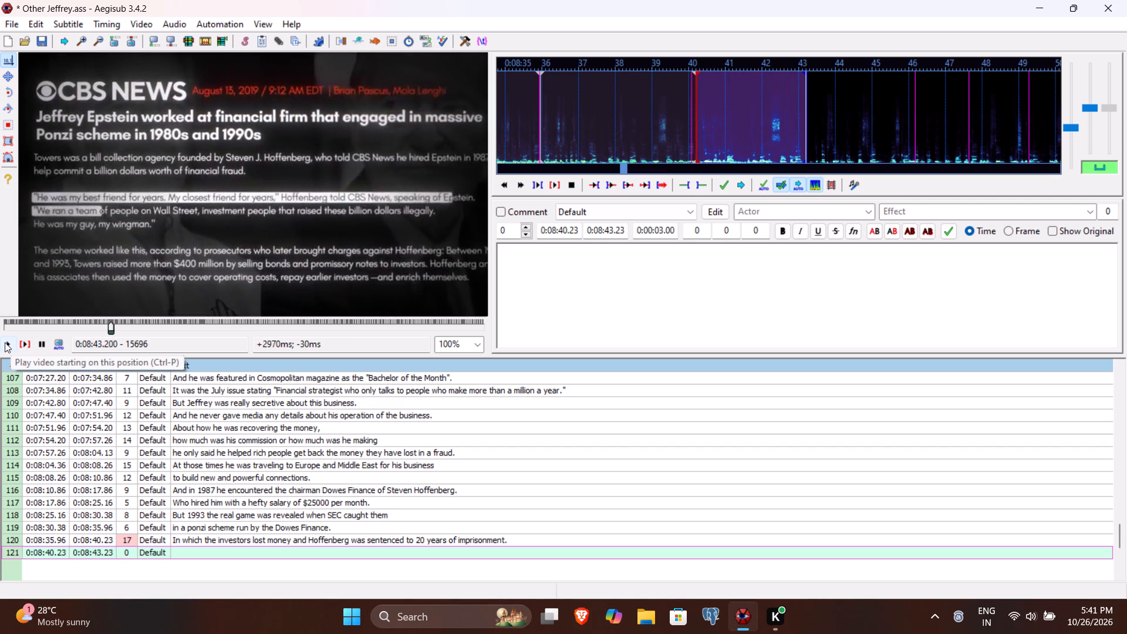
pyautogui.click(5, 342)
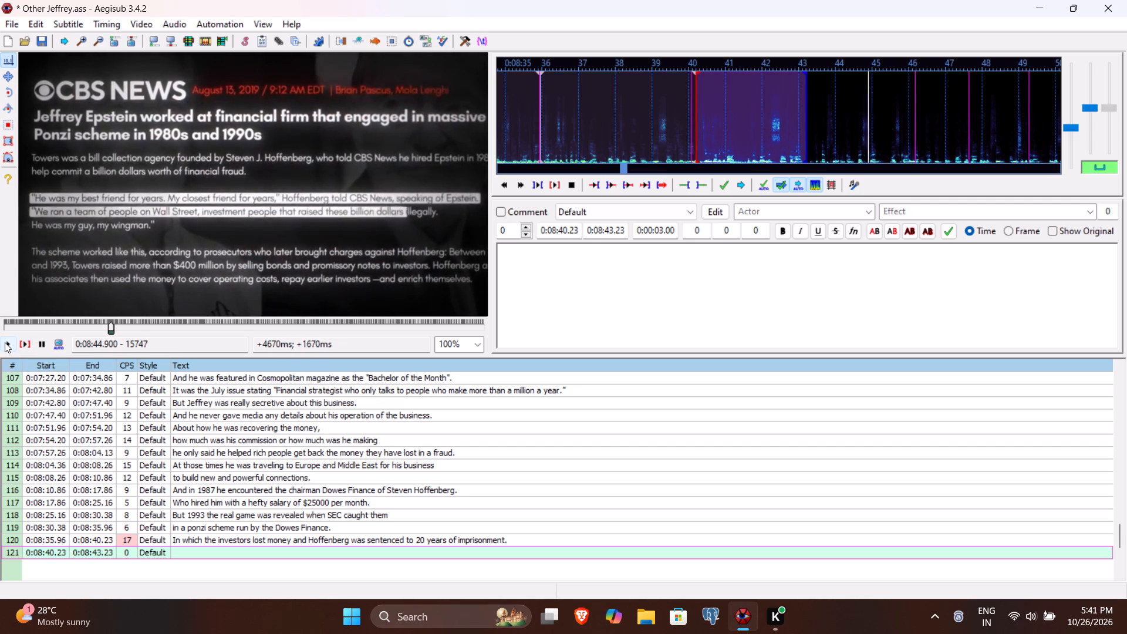
pyautogui.click(5, 342)
pyautogui.click(5, 342)
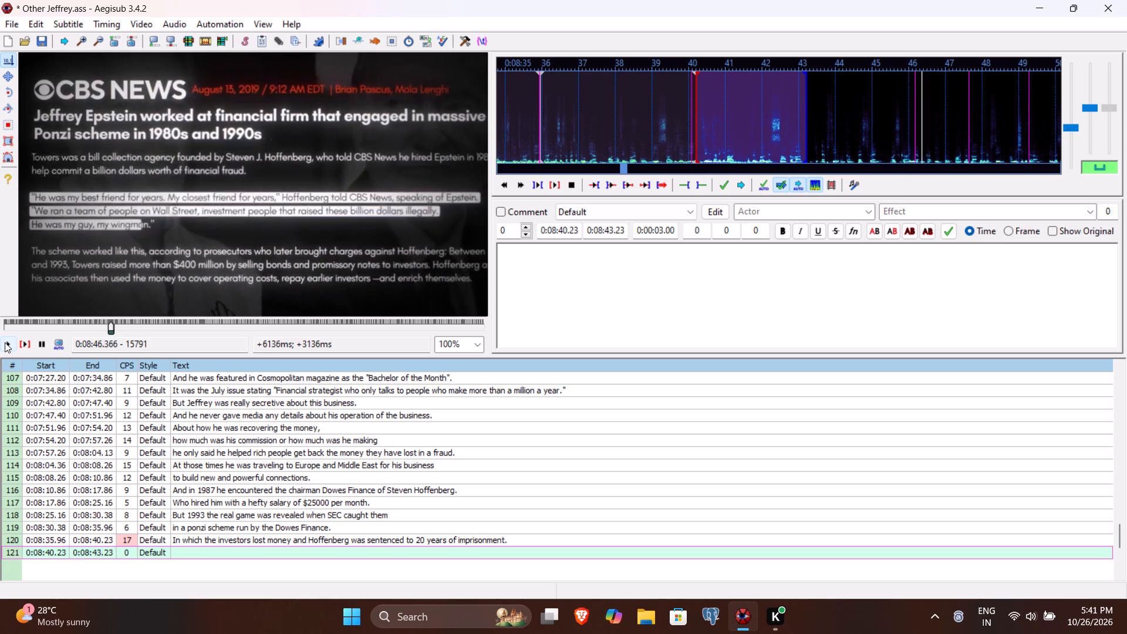
pyautogui.click(5, 342)
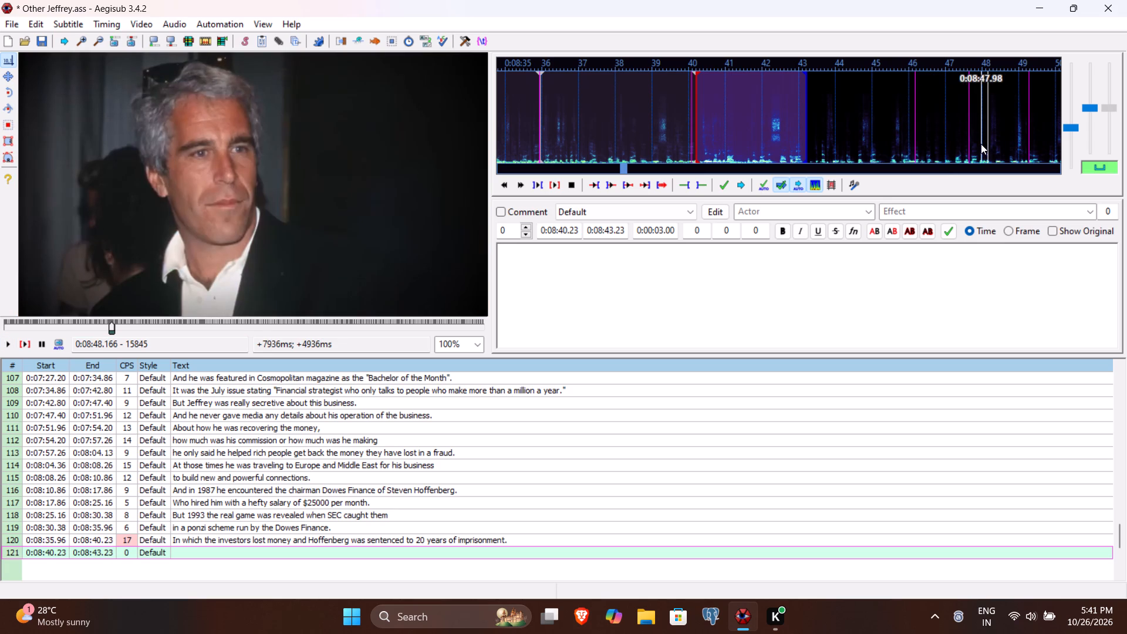
pyautogui.click(610, 230)
pyautogui.write('798')
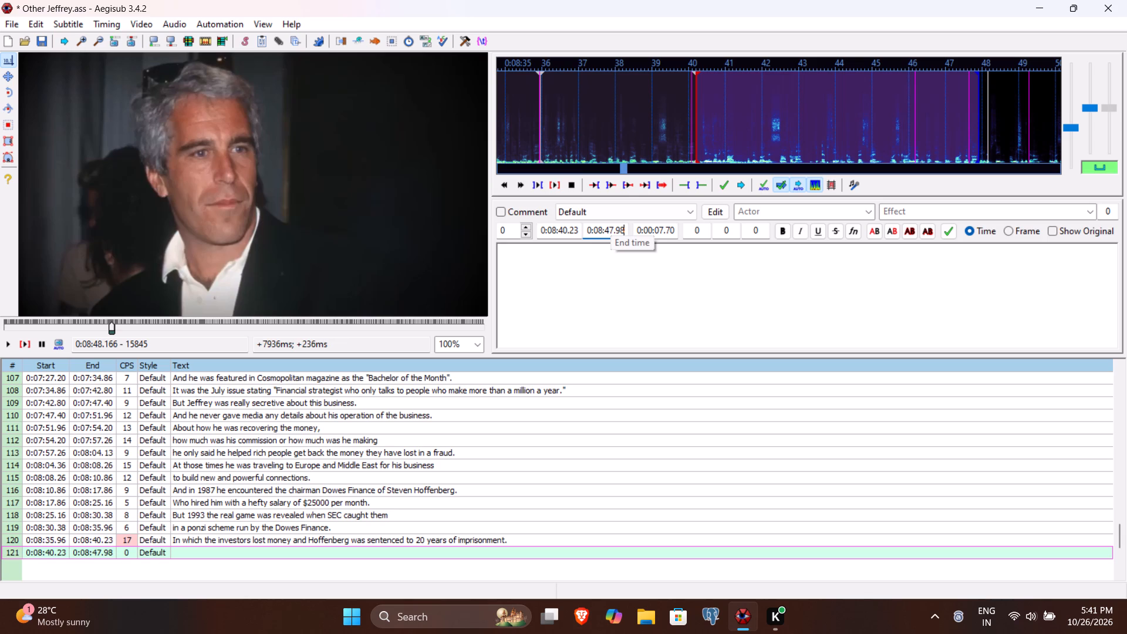
# Enter "After being imprisoned Hoffenberg said Epstein was his best friend and an equal accomplice in this crime." as line 121's text and commit it.
pyautogui.click(583, 265)
pyautogui.write('After bein')
pyautogui.press('space')
pyautogui.press('BackSpace')
pyautogui.write('g imprisoned Hoffenberg said Epstein was')
pyautogui.press('space')
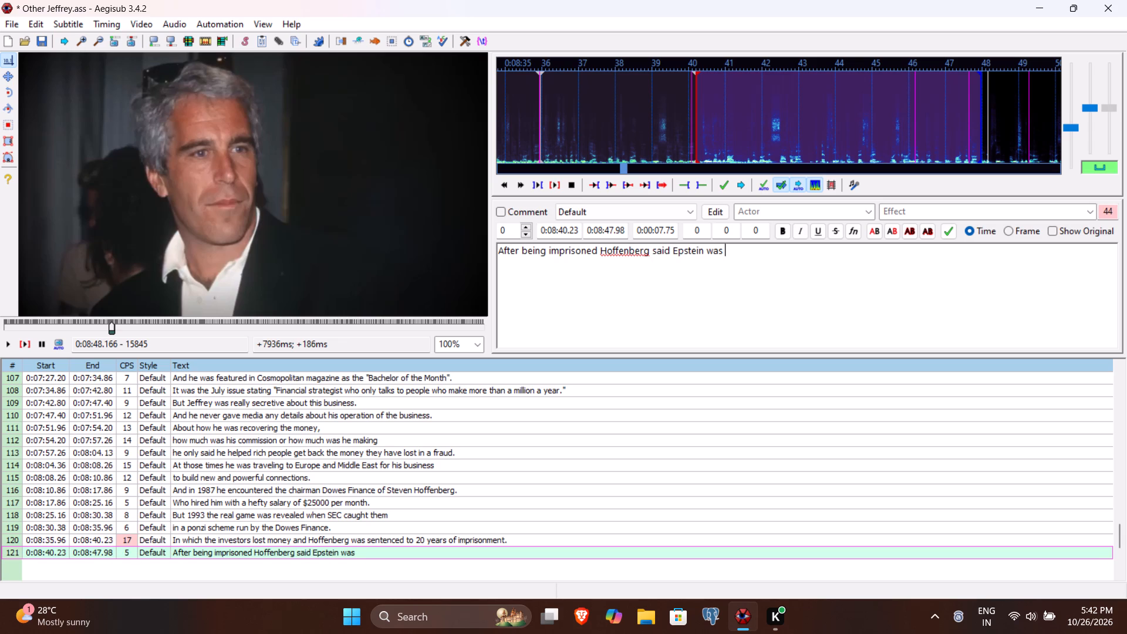
pyautogui.write('his best firn')
pyautogui.press('BackSpace')
pyautogui.press('BackSpace')
pyautogui.press('BackSpace')
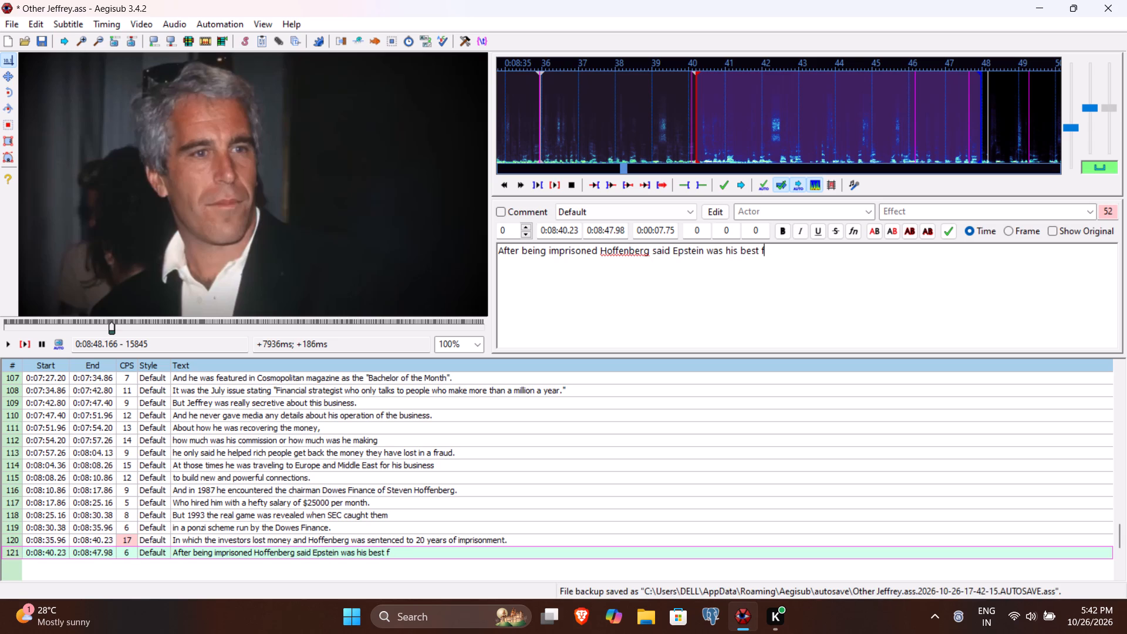
pyautogui.press('f')
pyautogui.press('BackSpace')
pyautogui.write('riend and an equal e')
pyautogui.press('BackSpace')
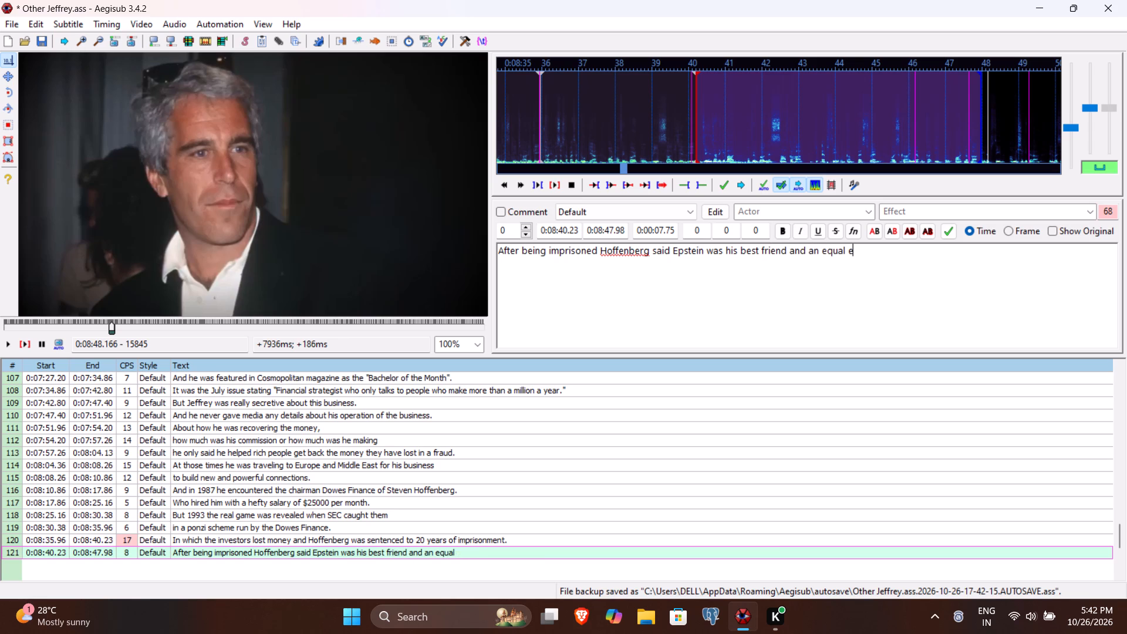
pyautogui.write('aco')
pyautogui.press('BackSpace')
pyautogui.write('complice in this crime.')
pyautogui.press('Return')
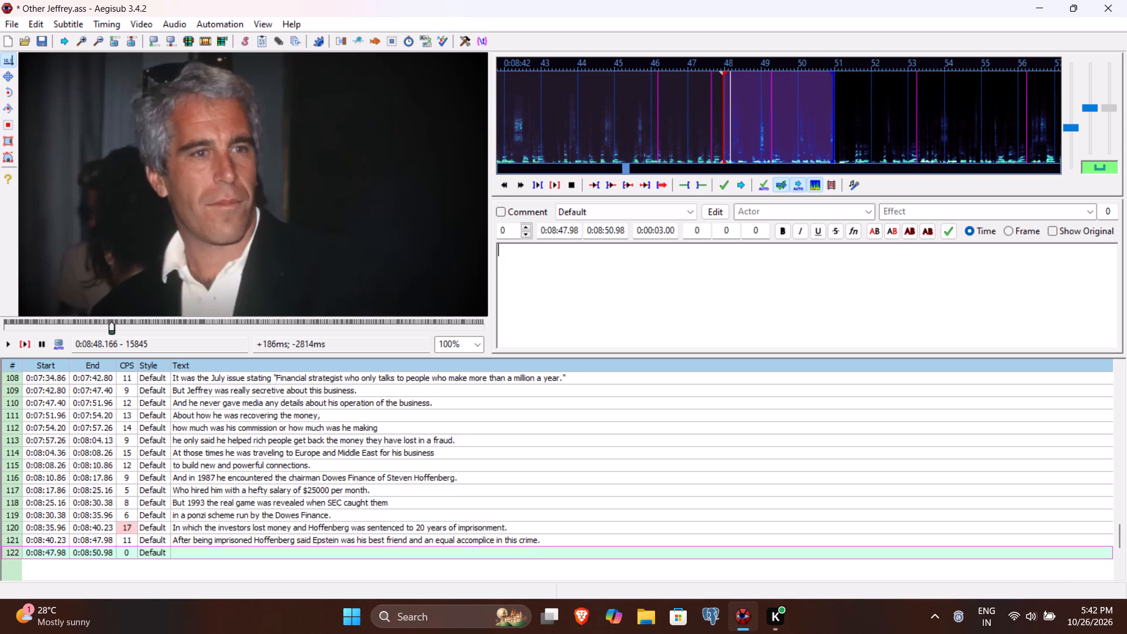
# Play line 122 and on to the end of the spoken phrase, and set its end time to 0:08:53.33.
pyautogui.click(22, 346)
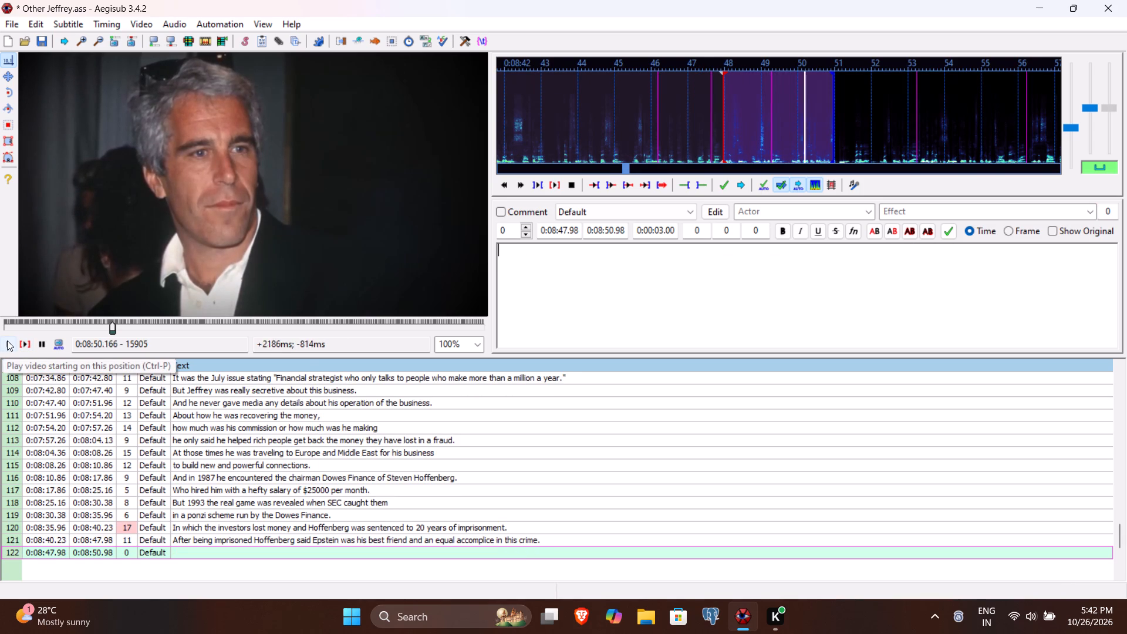
pyautogui.click(7, 340)
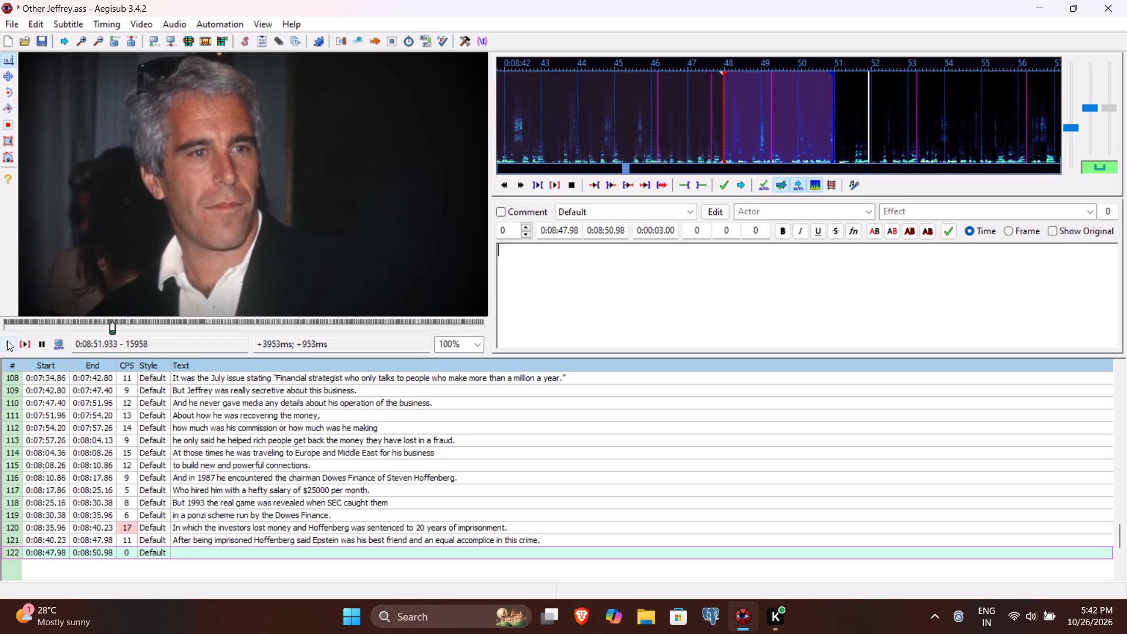
pyautogui.click(7, 340)
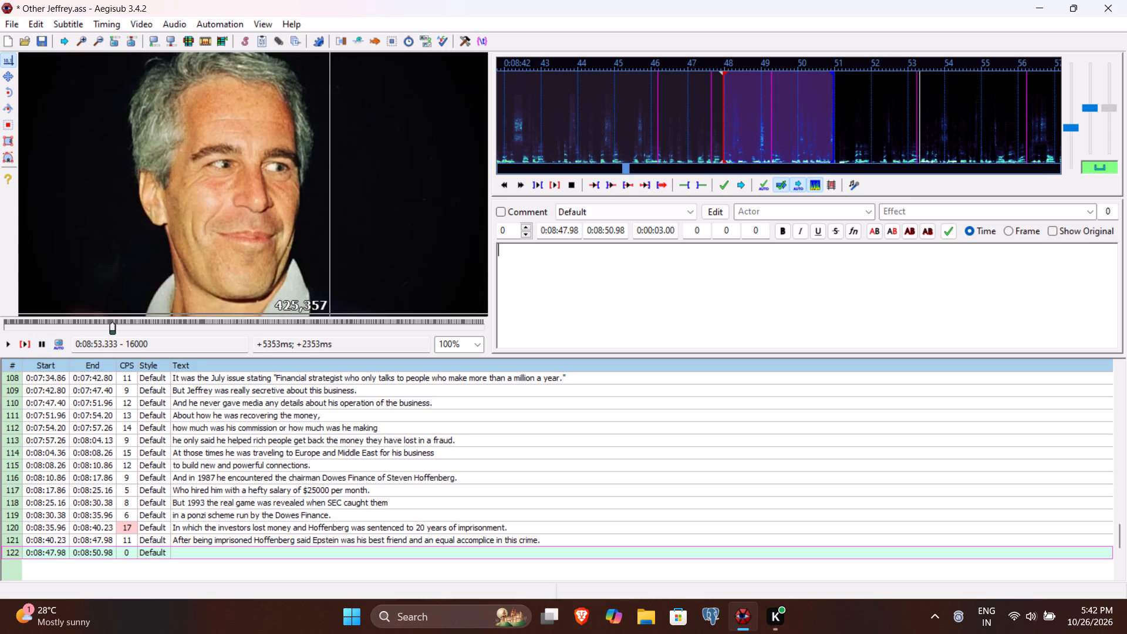
pyautogui.click(608, 231)
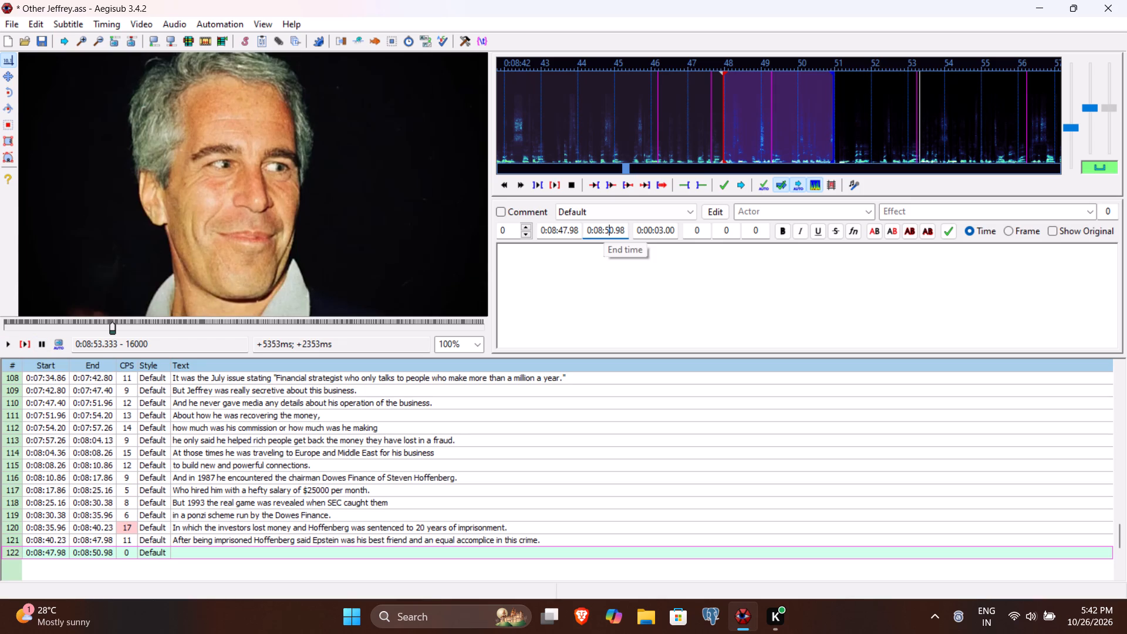
pyautogui.write('333')
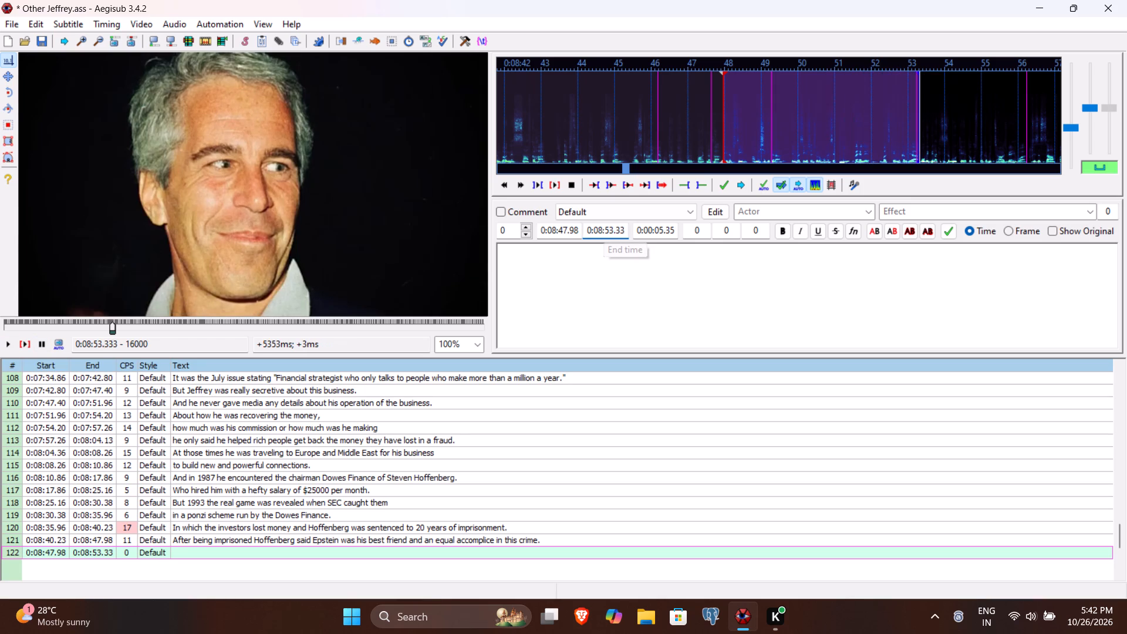
# Enter "But Epstein left just before the investigation." as line 122's text and commit it.
pyautogui.click(562, 301)
pyautogui.write('But Epstein left just before the invesit')
pyautogui.press('BackSpace')
pyautogui.press('BackSpace')
pyautogui.write('tigation.')
pyautogui.press('Return')
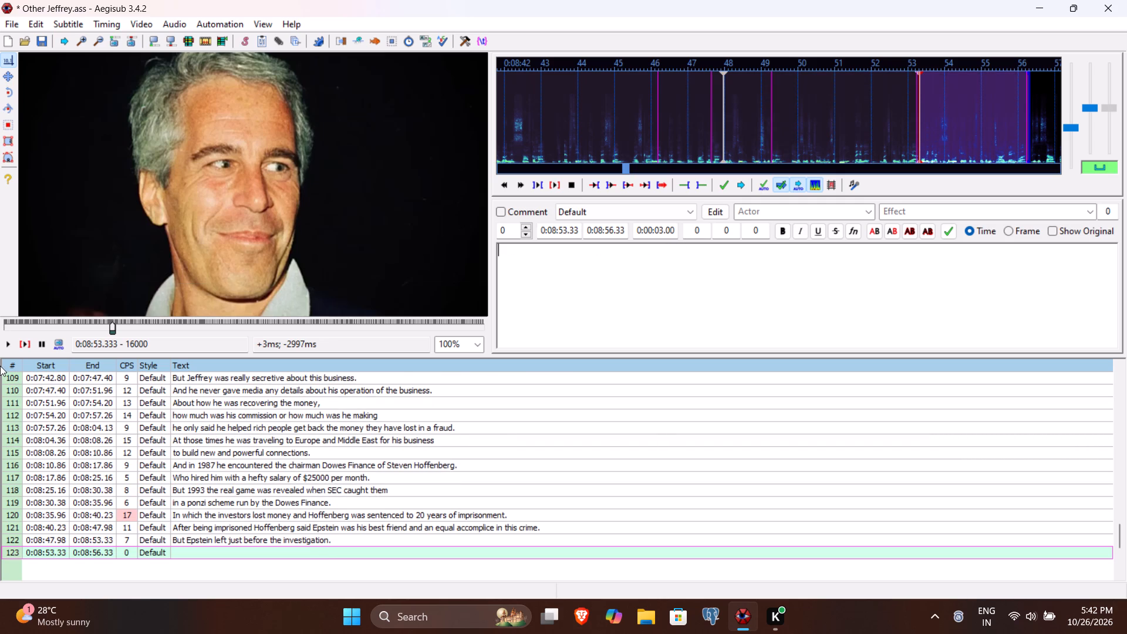
# Play line 123, enter "That too without any evidence so he wasn't charged." as its text, commit it and save the file.
pyautogui.click(32, 342)
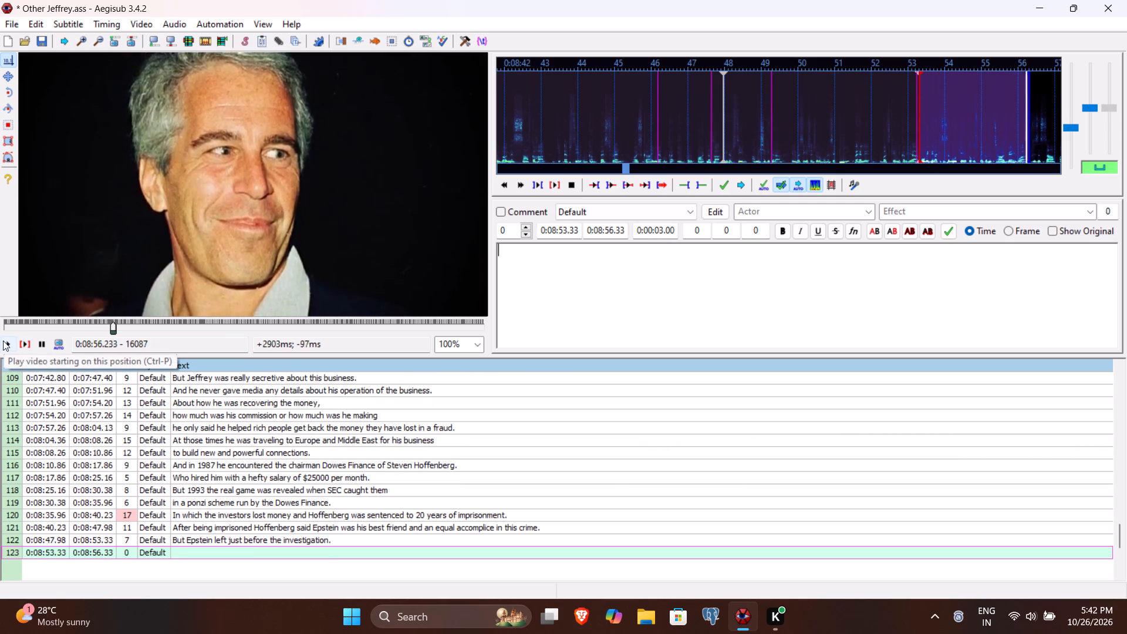
pyautogui.write('That too wiht')
pyautogui.press('BackSpace')
pyautogui.press('BackSpace')
pyautogui.write('thout an')
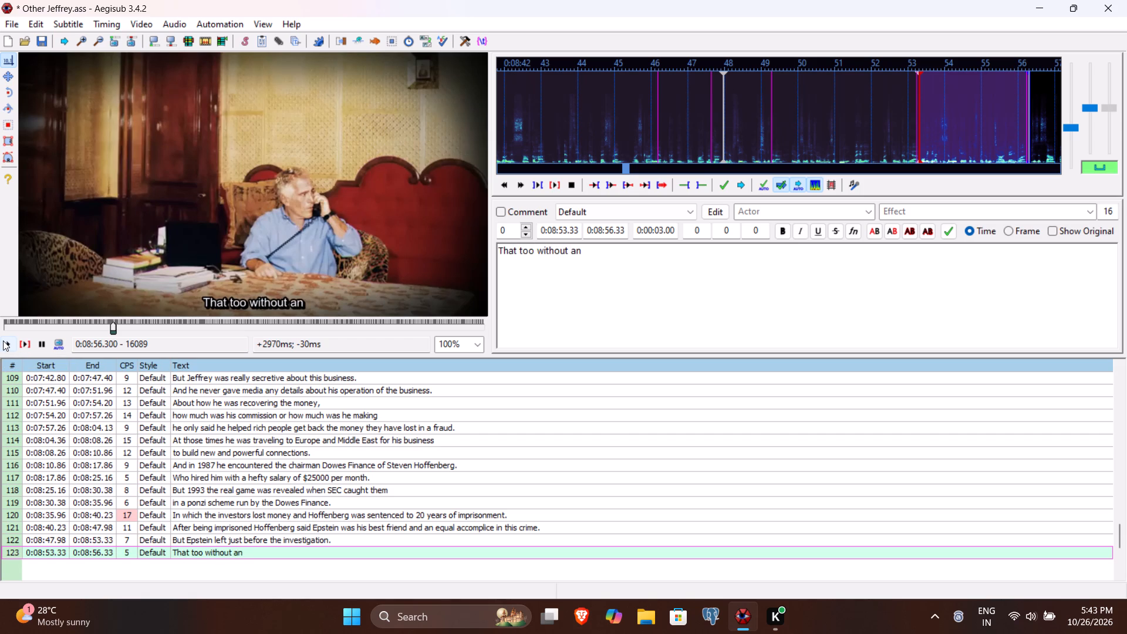
pyautogui.write("y evidence so he wasn't charged.")
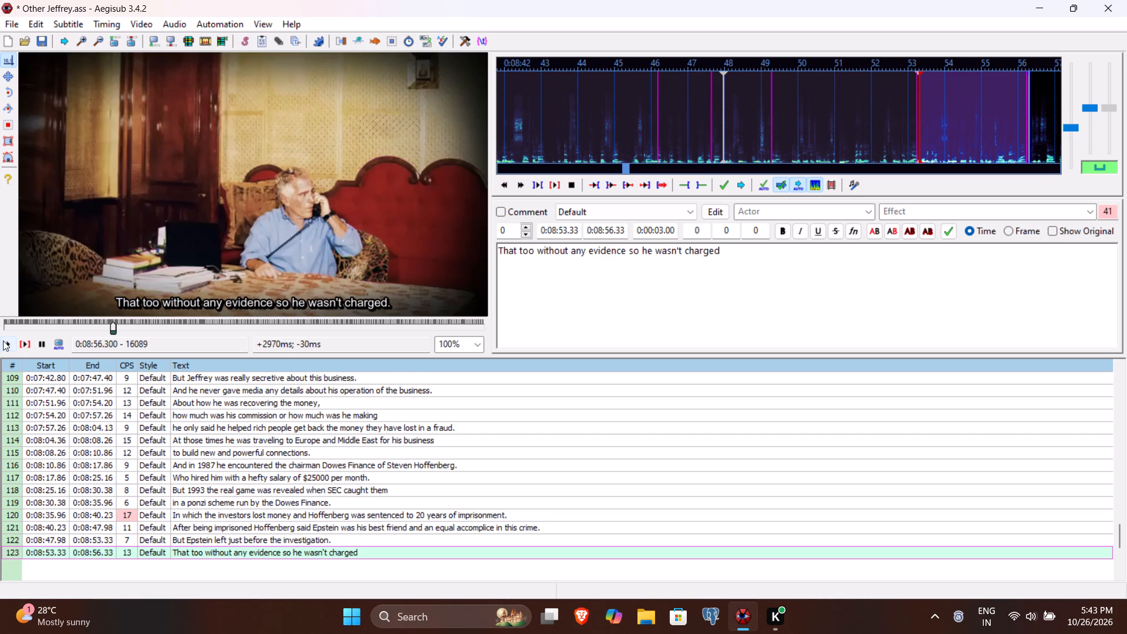
pyautogui.press('Return')
pyautogui.hotkey('ctrl', 's')
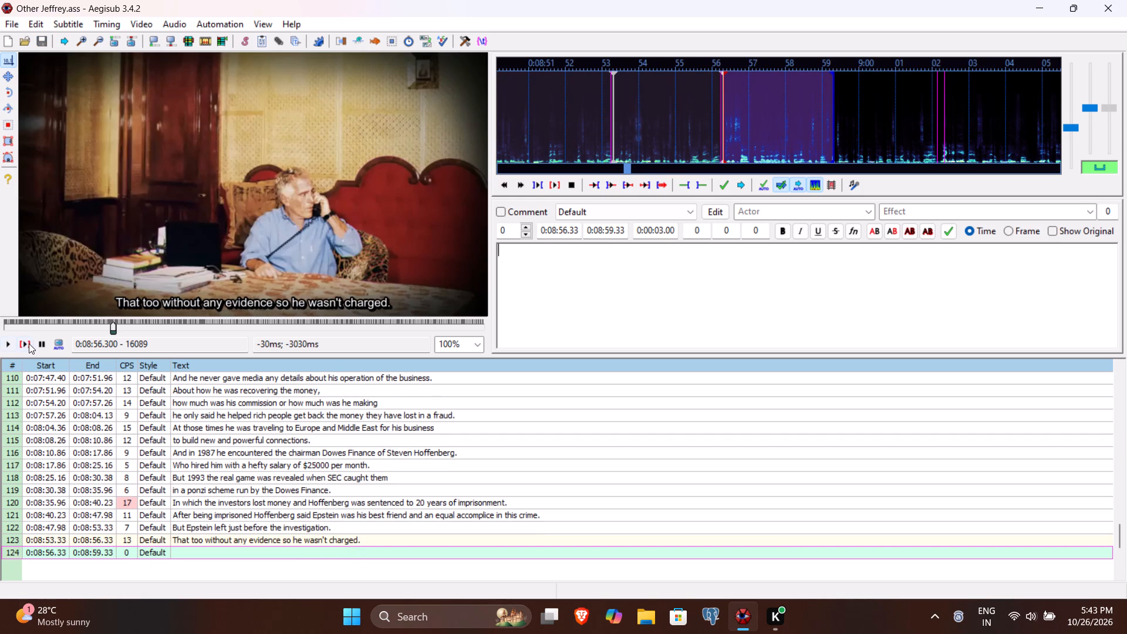
# Play line 124 and on to the end of the spoken phrase, and set its end time to 0:09:02.20.
pyautogui.click(29, 343)
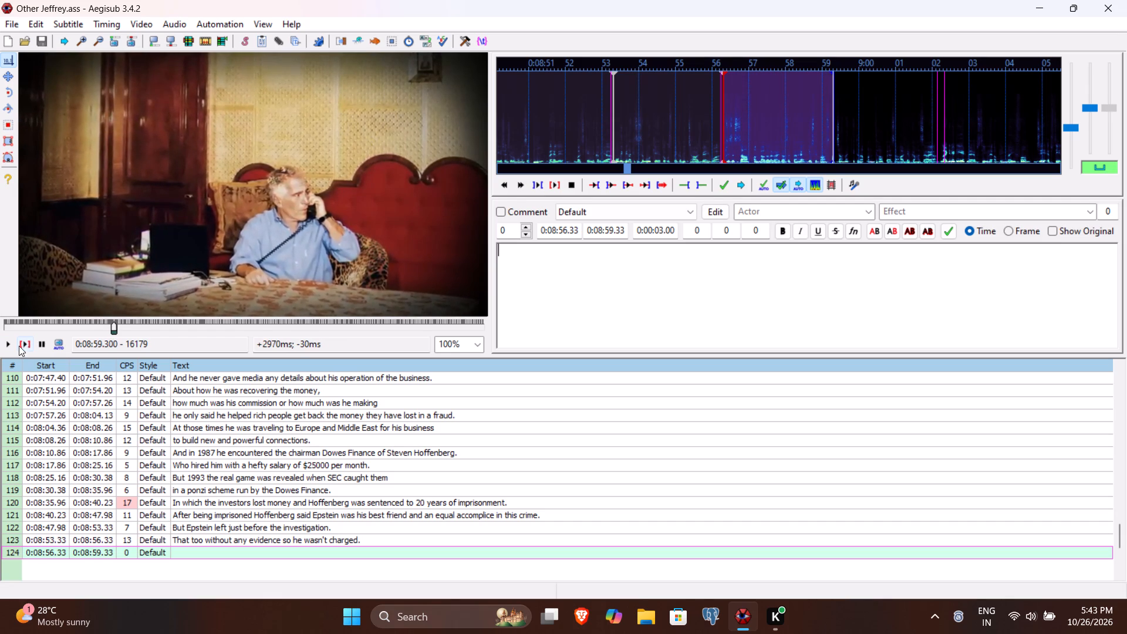
pyautogui.click(5, 345)
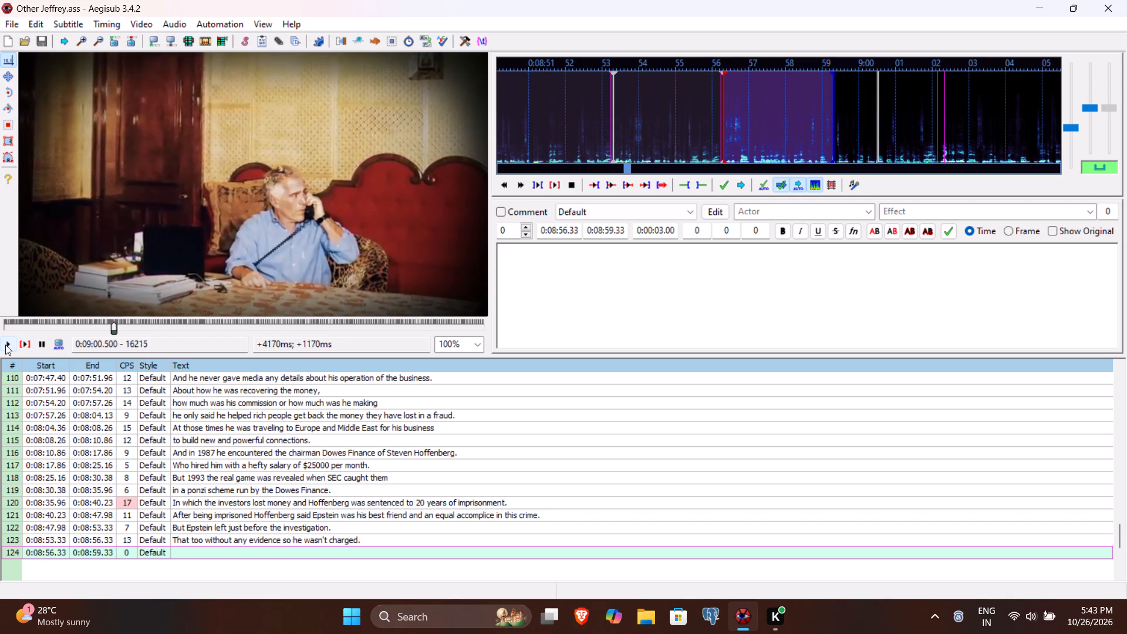
pyautogui.doubleClick(5, 345)
pyautogui.click(5, 345)
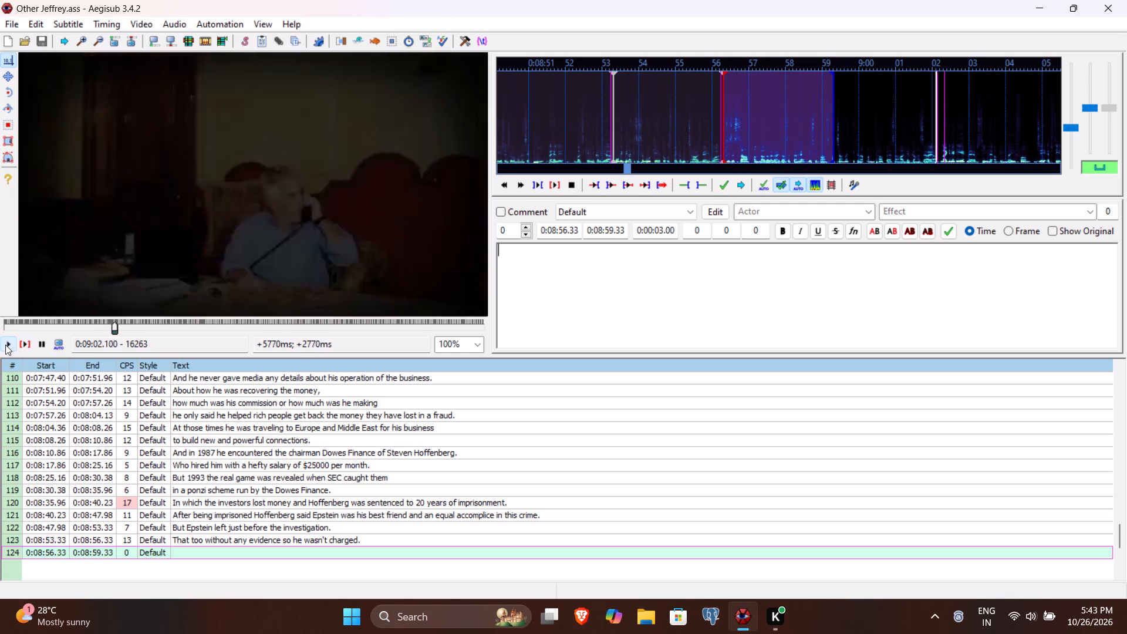
pyautogui.click(602, 231)
pyautogui.press('BackSpace')
pyautogui.write('90220')
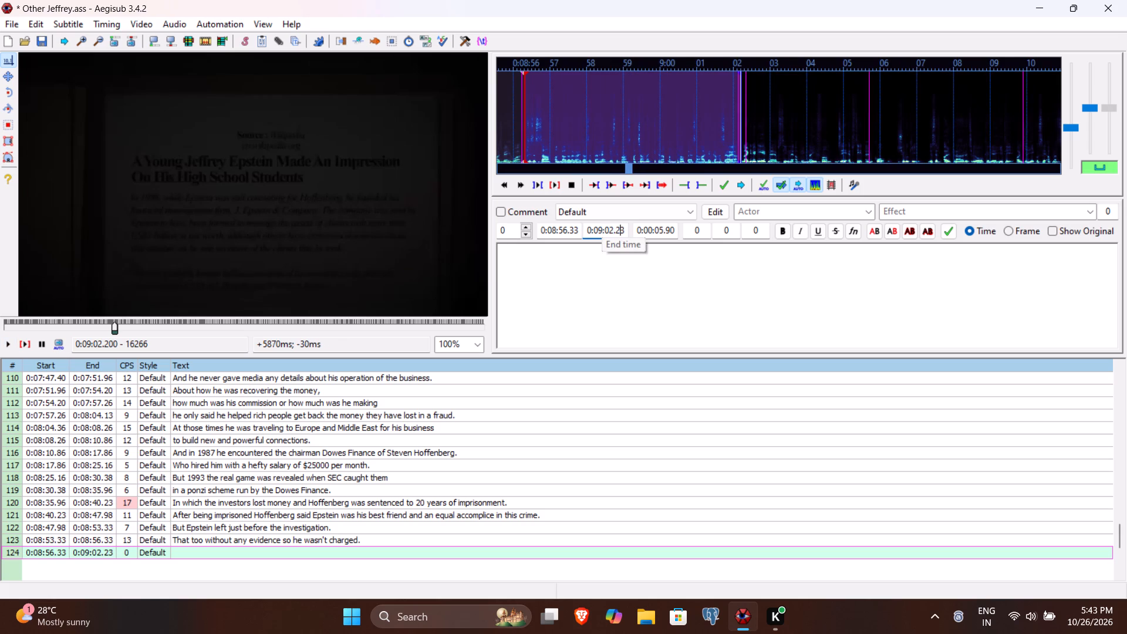
# Enter "And we can assume how he got so much money." as line 124's text and commit it.
pyautogui.click(559, 299)
pyautogui.write('And we can')
pyautogui.press('space')
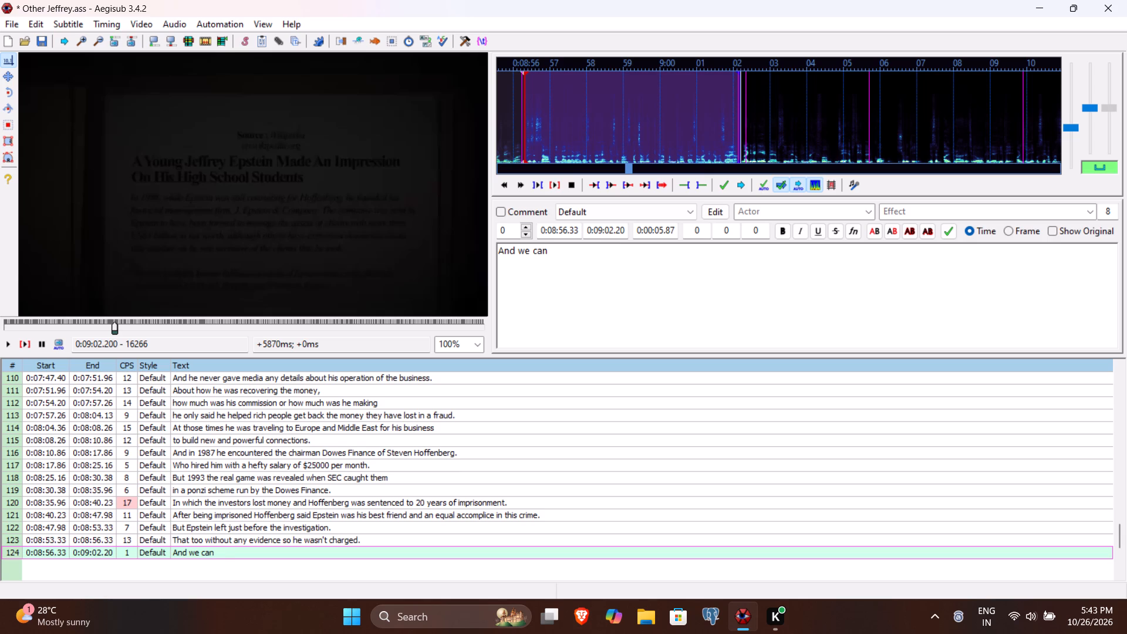
pyautogui.write('assume how')
pyautogui.press('space')
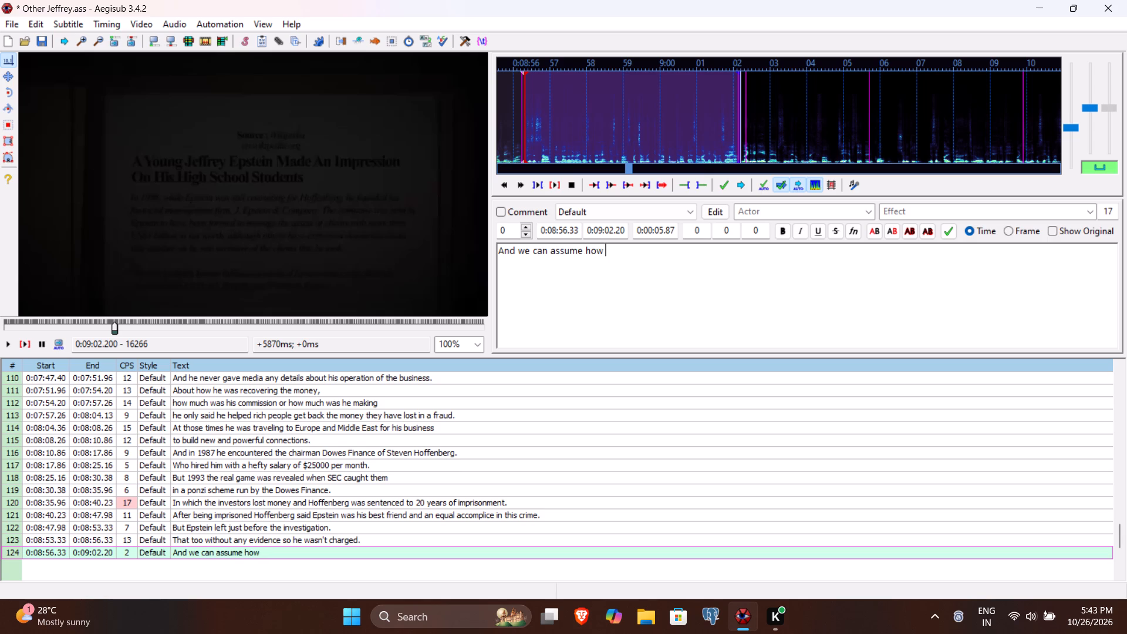
pyautogui.press('g')
pyautogui.press('BackSpace')
pyautogui.write('he')
pyautogui.press('space')
pyautogui.write('go')
pyautogui.press('space')
pyautogui.press('BackSpace')
pyautogui.write('t so much money.')
pyautogui.press('Return')
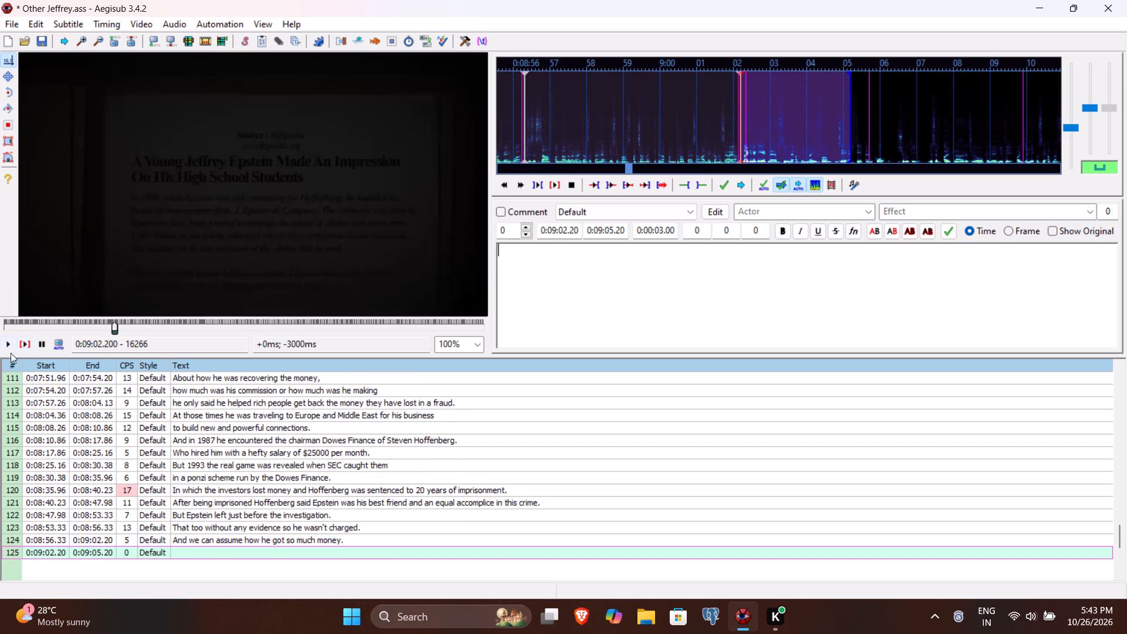
# Play line 125 and on to the end of the spoken phrase, and set its end time to 0:09:07.13.
pyautogui.click(24, 340)
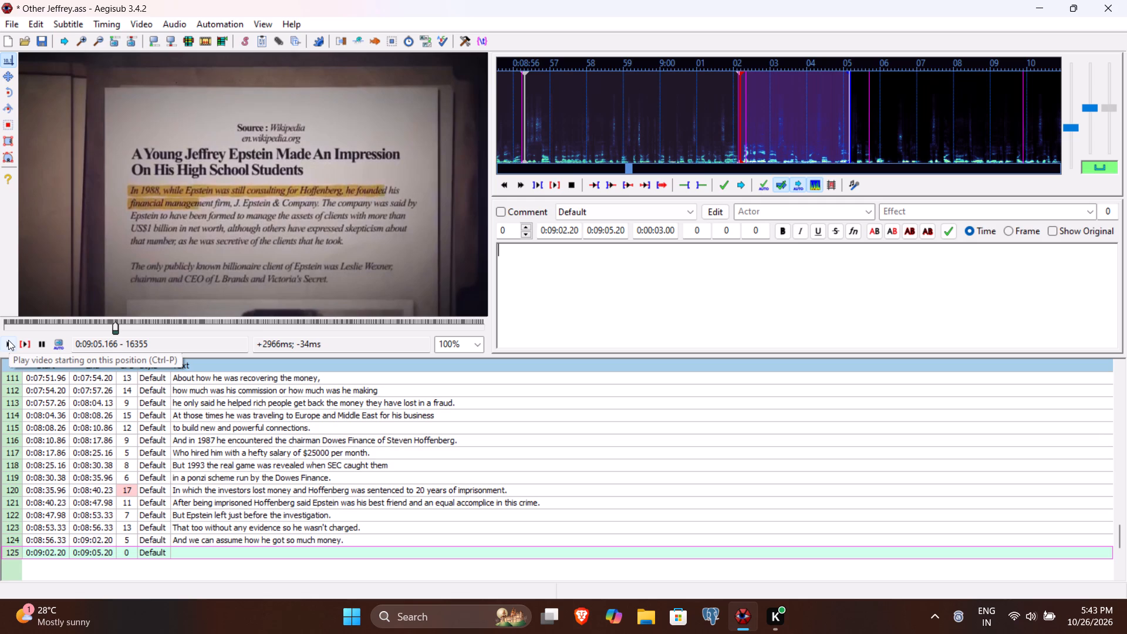
pyautogui.click(8, 340)
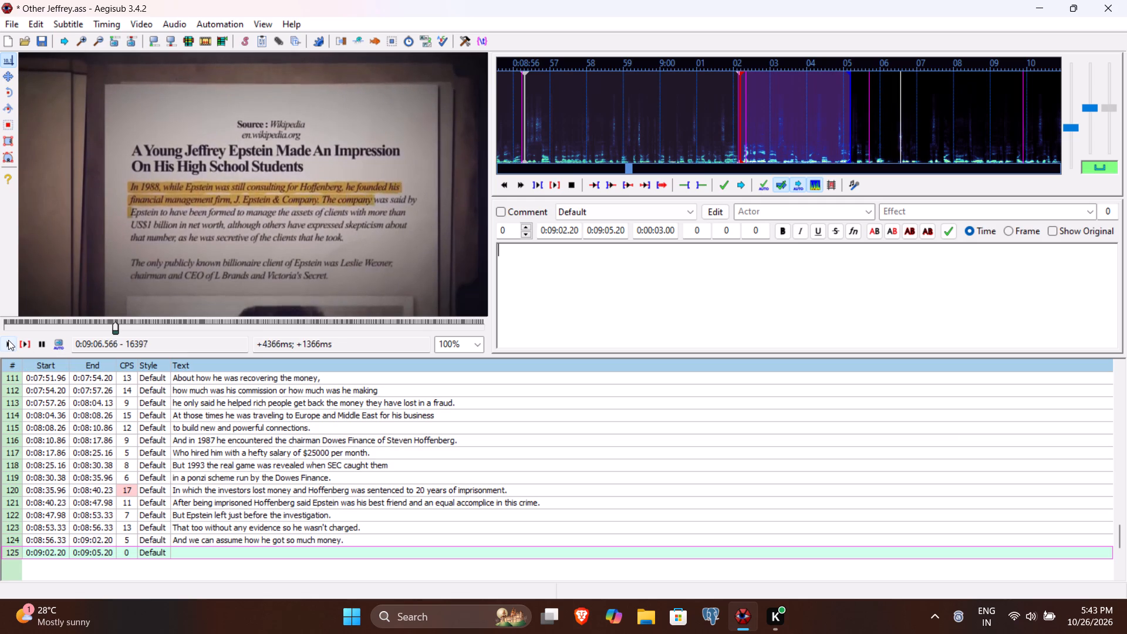
pyautogui.click(8, 340)
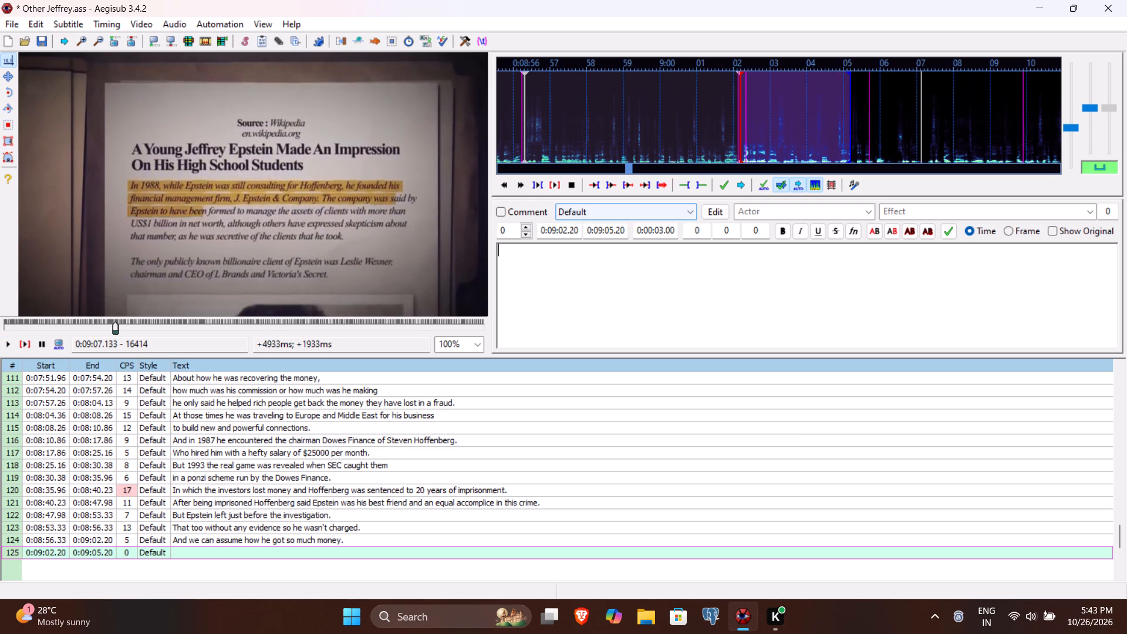
pyautogui.click(609, 234)
pyautogui.press('7')
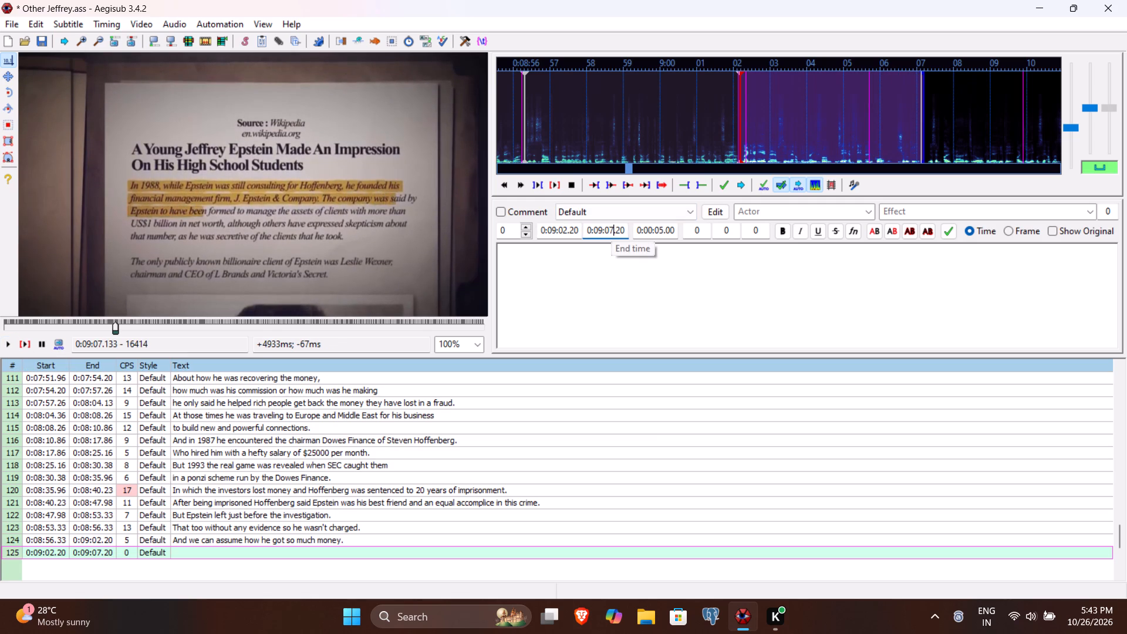
pyautogui.write('13')
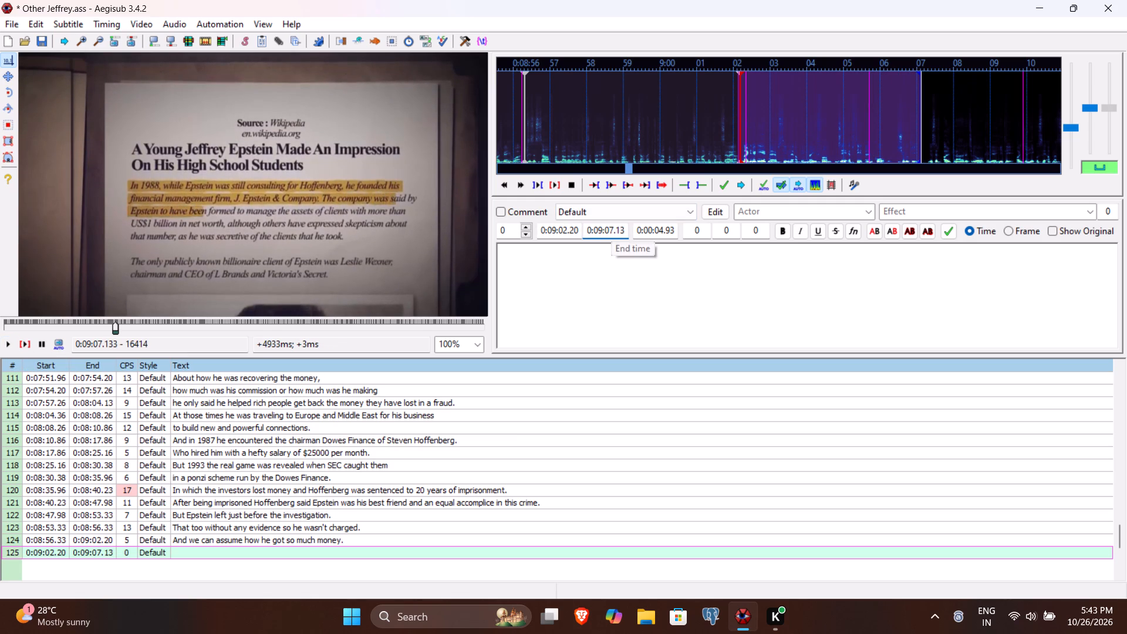
# Begin line 125's text with "In 1988 Epstein started his new firm", replaying the line to check the year.
pyautogui.click(589, 268)
pyautogui.write('In')
pyautogui.press('space')
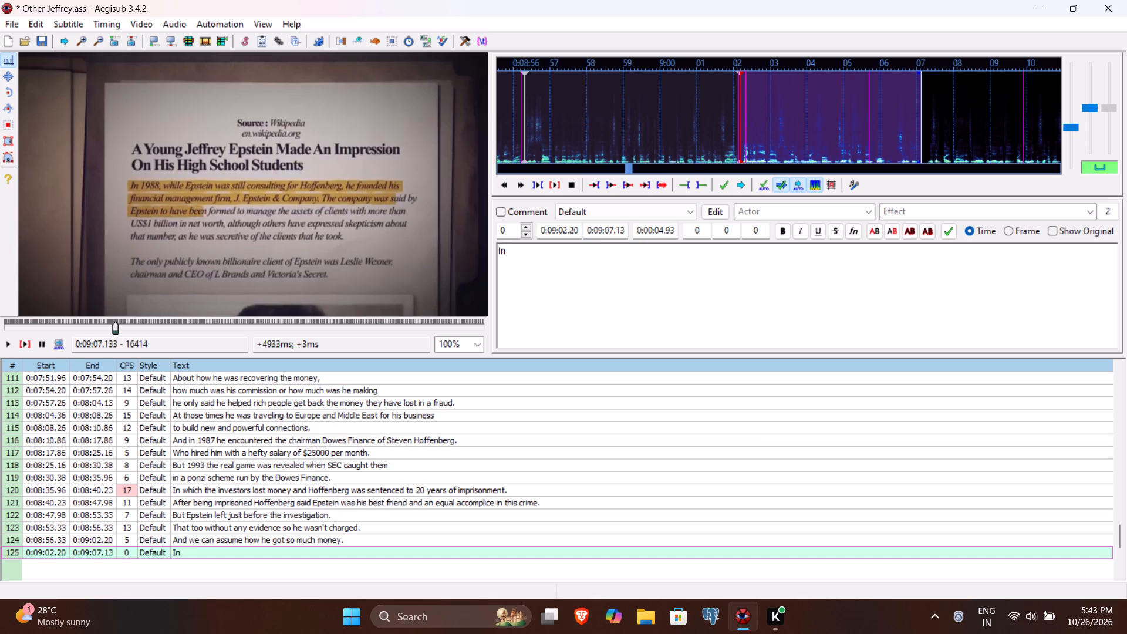
pyautogui.write('1989')
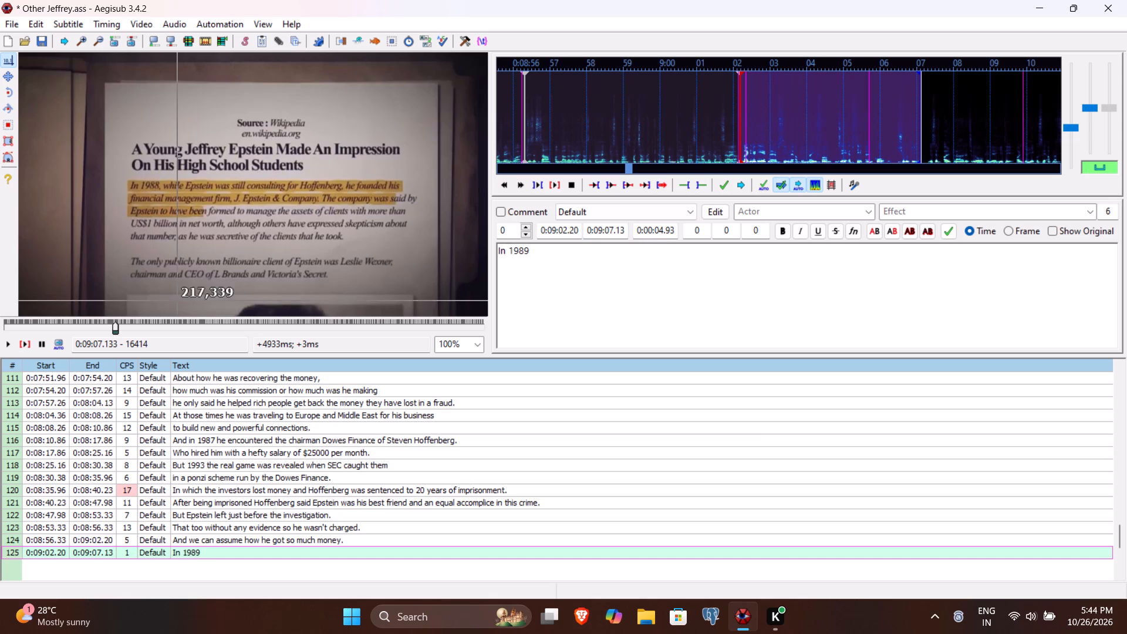
pyautogui.click(23, 344)
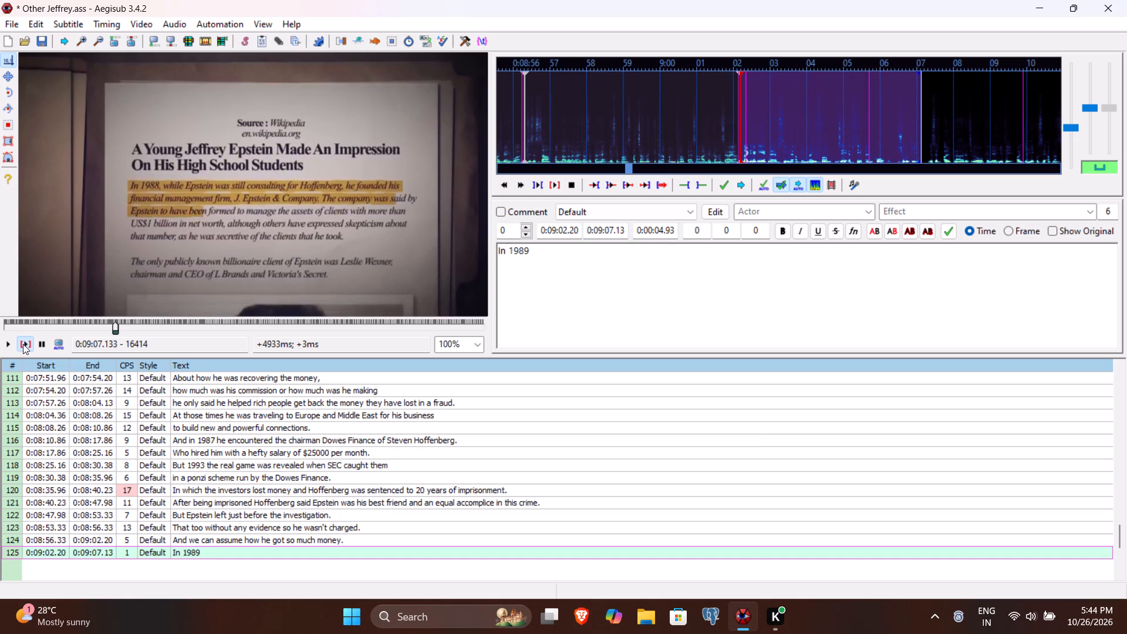
pyautogui.press('BackSpace')
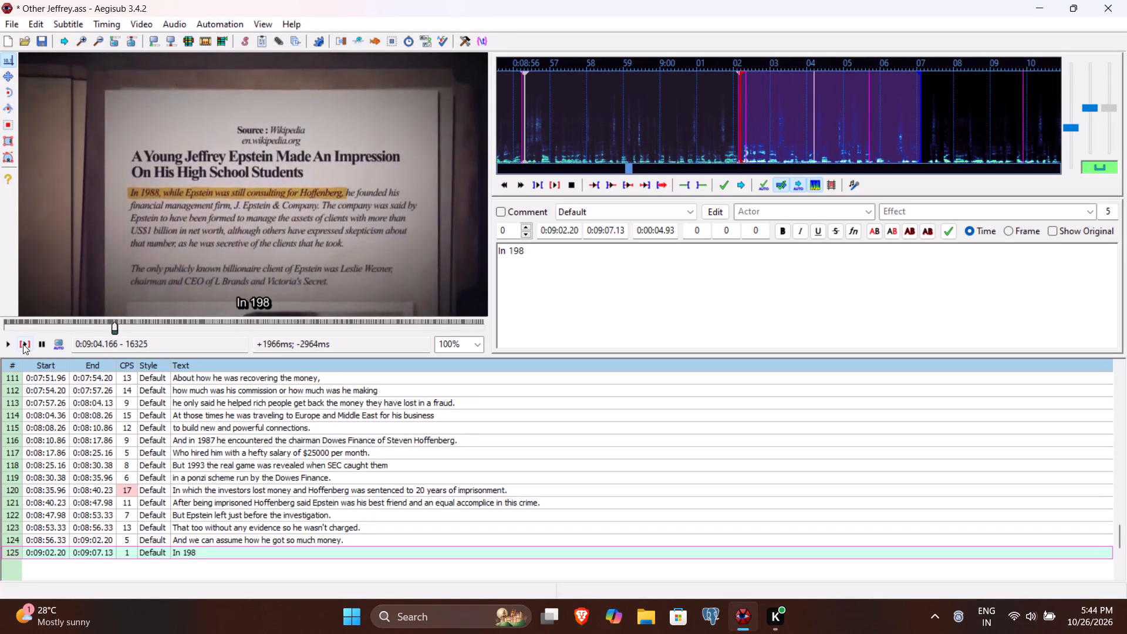
pyautogui.write('8')
pyautogui.press('space')
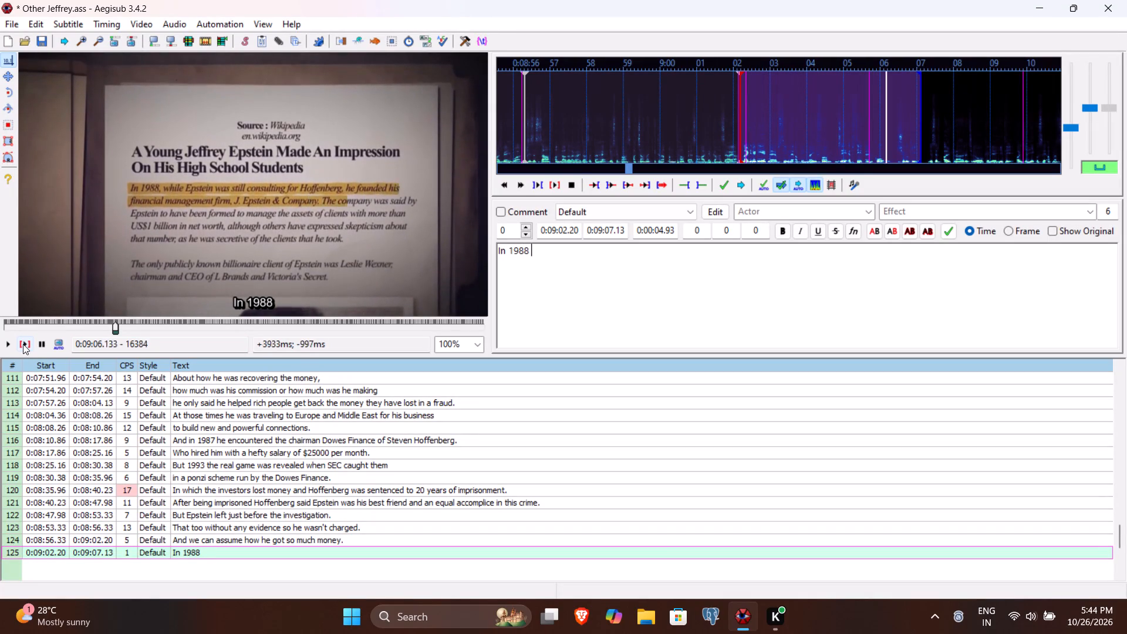
pyautogui.write('Je')
pyautogui.press('BackSpace')
pyautogui.press('BackSpace')
pyautogui.write('Epstein started his new firm')
pyautogui.press('space')
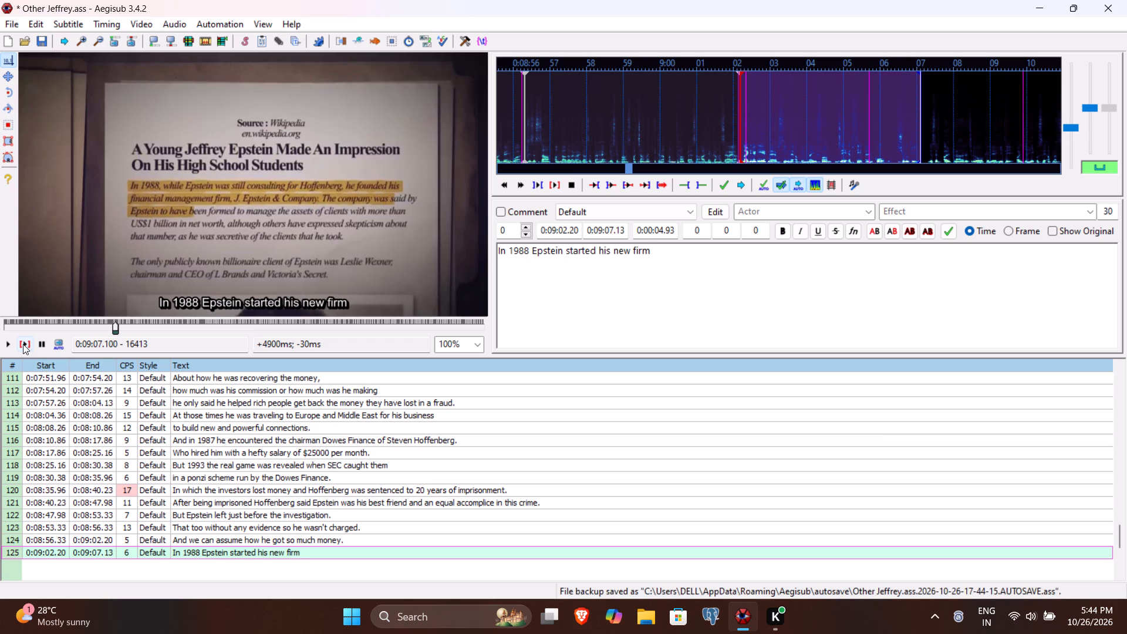
# Complete line 125's text with "j. Epstein & Company.", save the file and commit the line.
pyautogui.press('j')
pyautogui.write('. E')
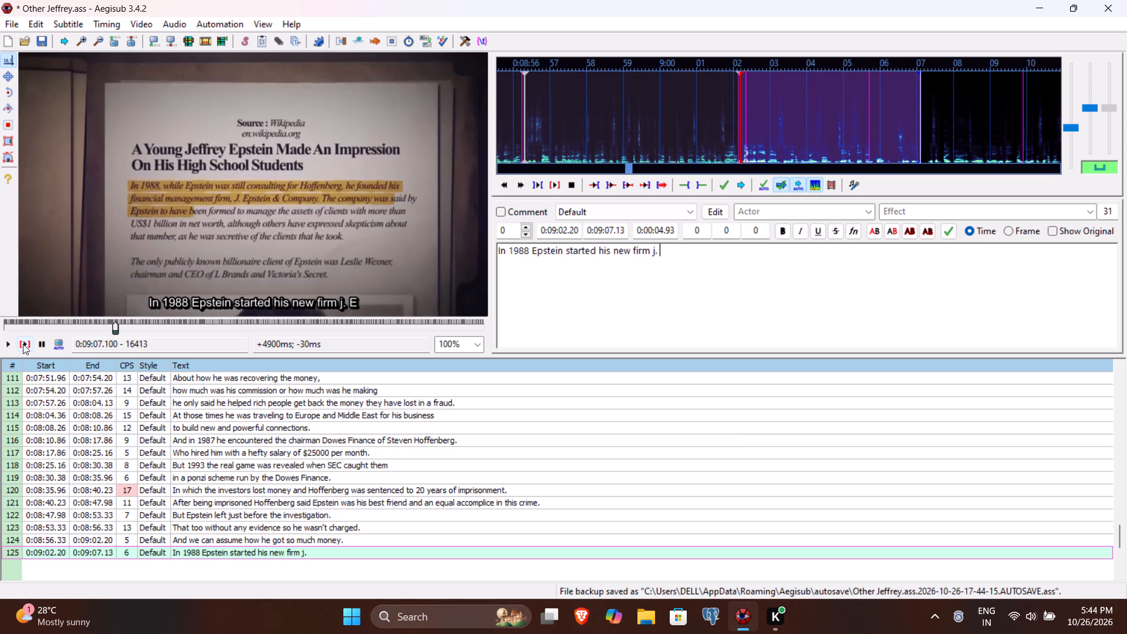
pyautogui.write('pstein and')
pyautogui.press('space')
pyautogui.press('BackSpace')
pyautogui.press('BackSpace')
pyautogui.press('BackSpace')
pyautogui.press('BackSpace')
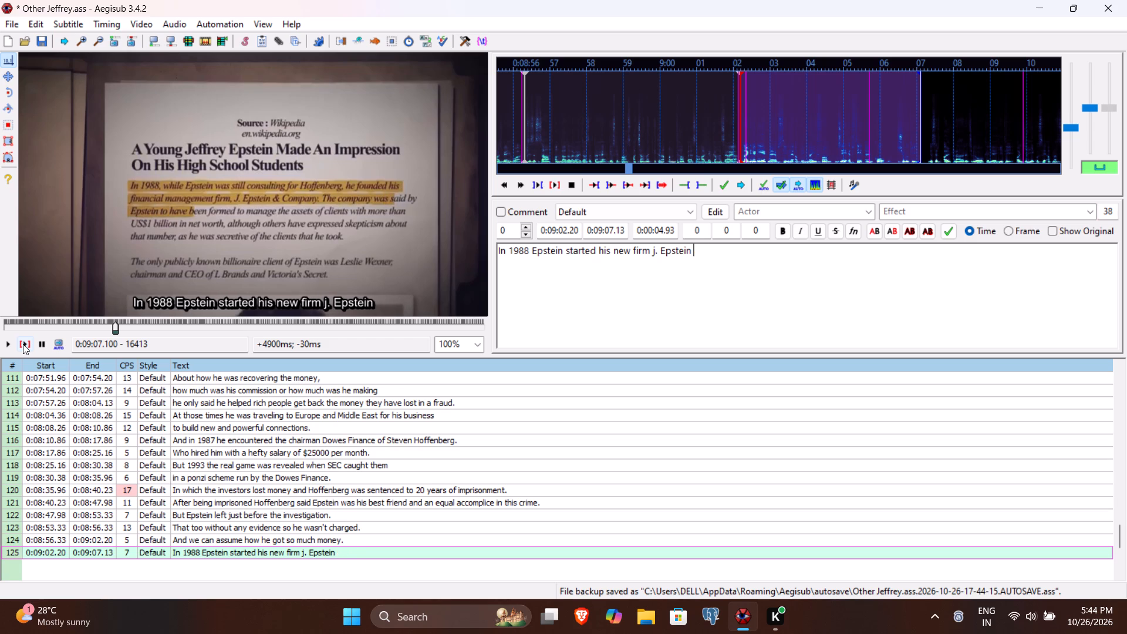
pyautogui.write('& c')
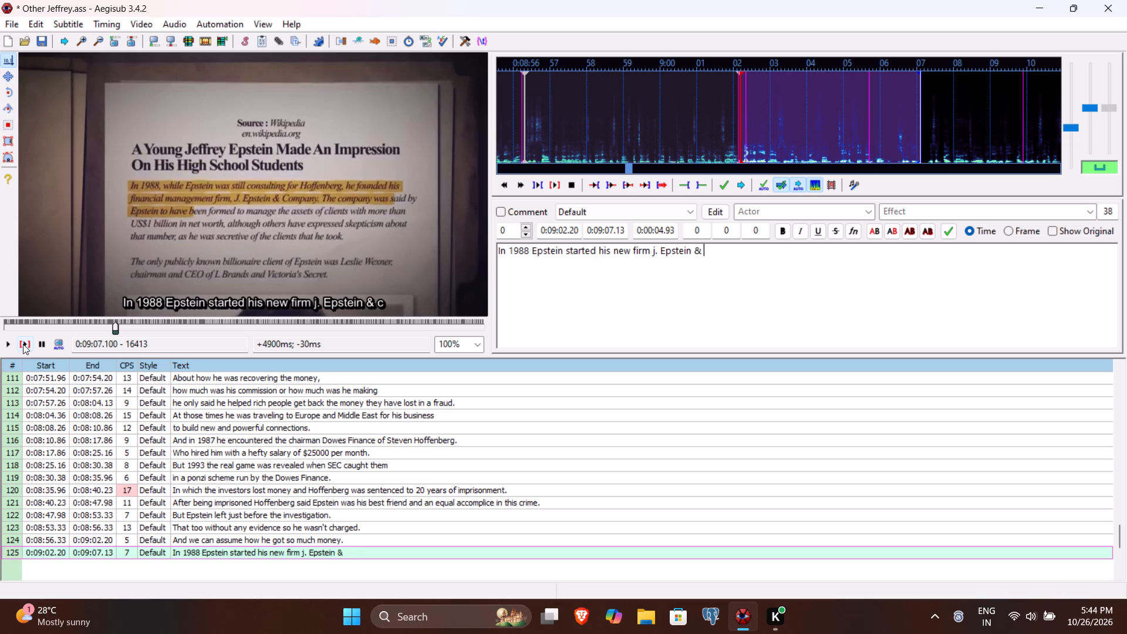
pyautogui.press('BackSpace')
pyautogui.write('Caom')
pyautogui.press('BackSpace')
pyautogui.press('BackSpace')
pyautogui.press('BackSpace')
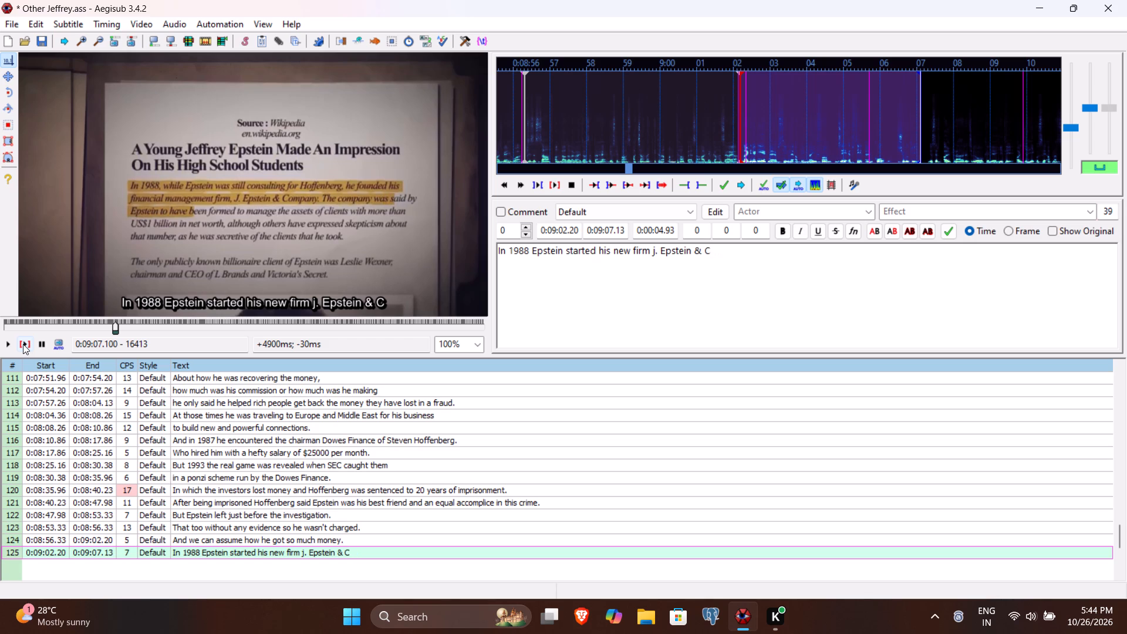
pyautogui.write('omp')
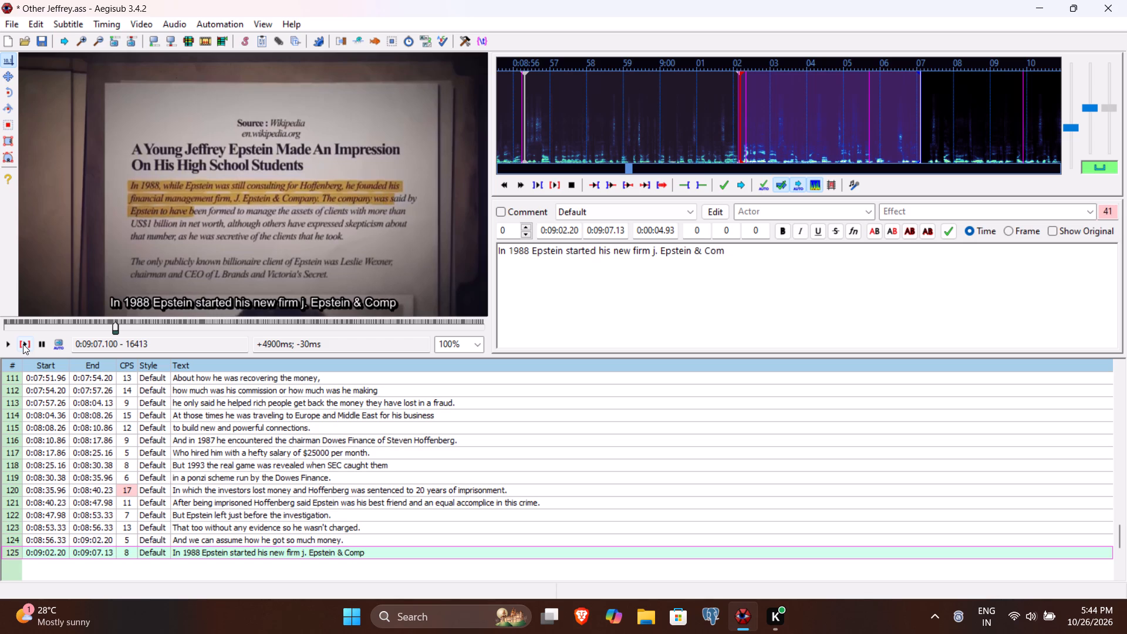
pyautogui.write('any')
pyautogui.press('.')
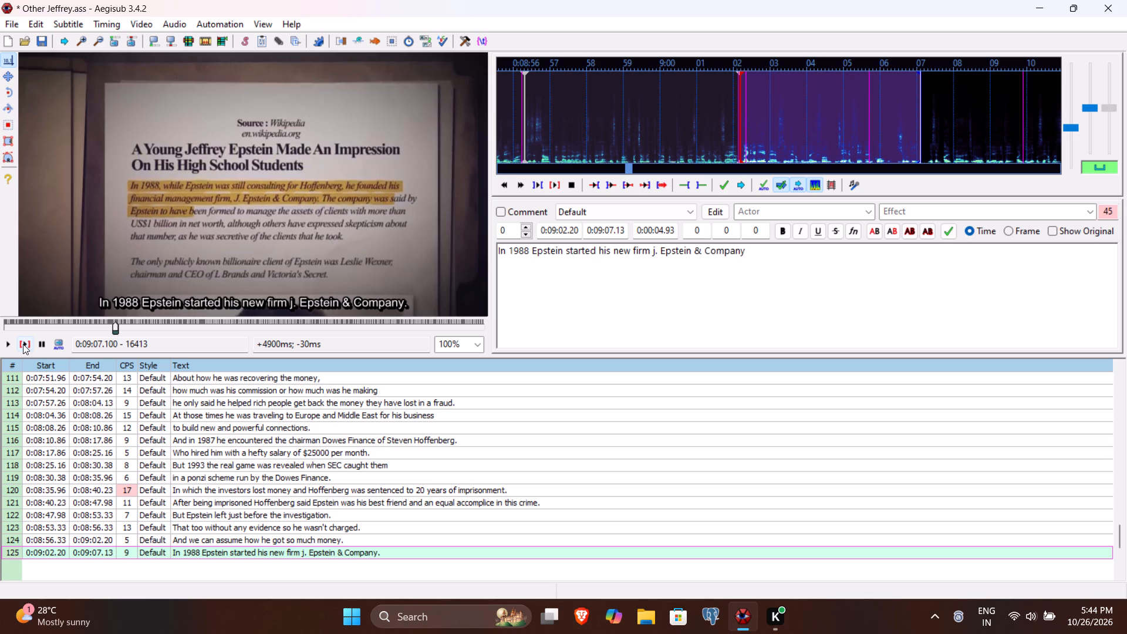
pyautogui.hotkey('ctrl', 's')
pyautogui.press('Return')
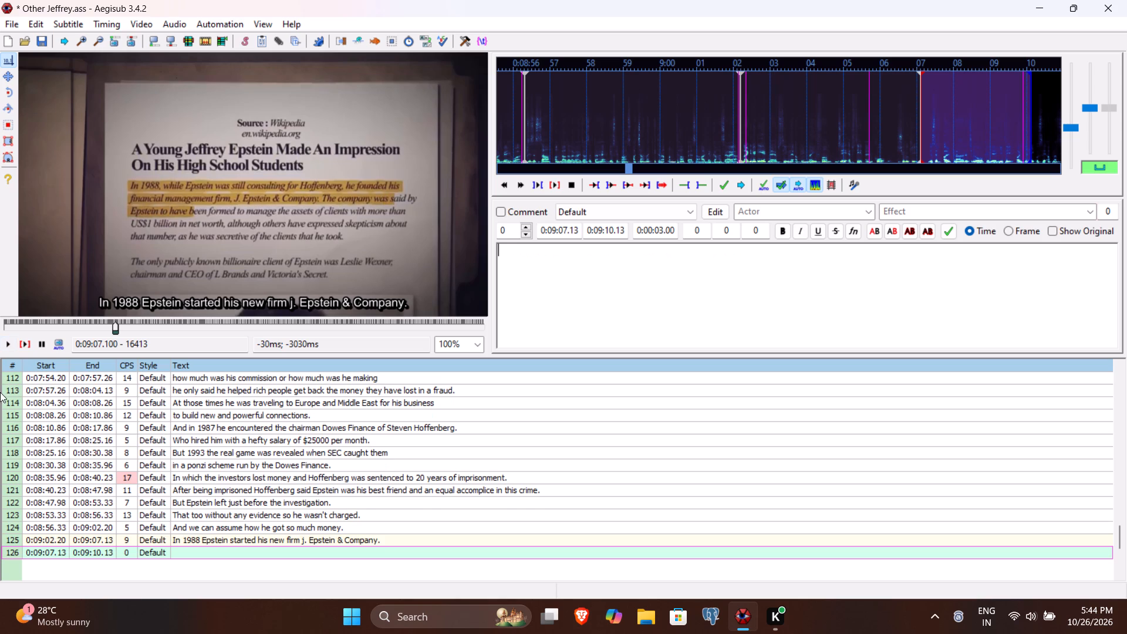
# Play line 126 and on to the end of the spoken phrase, and set its end time to 0:09:12.73.
pyautogui.click(22, 342)
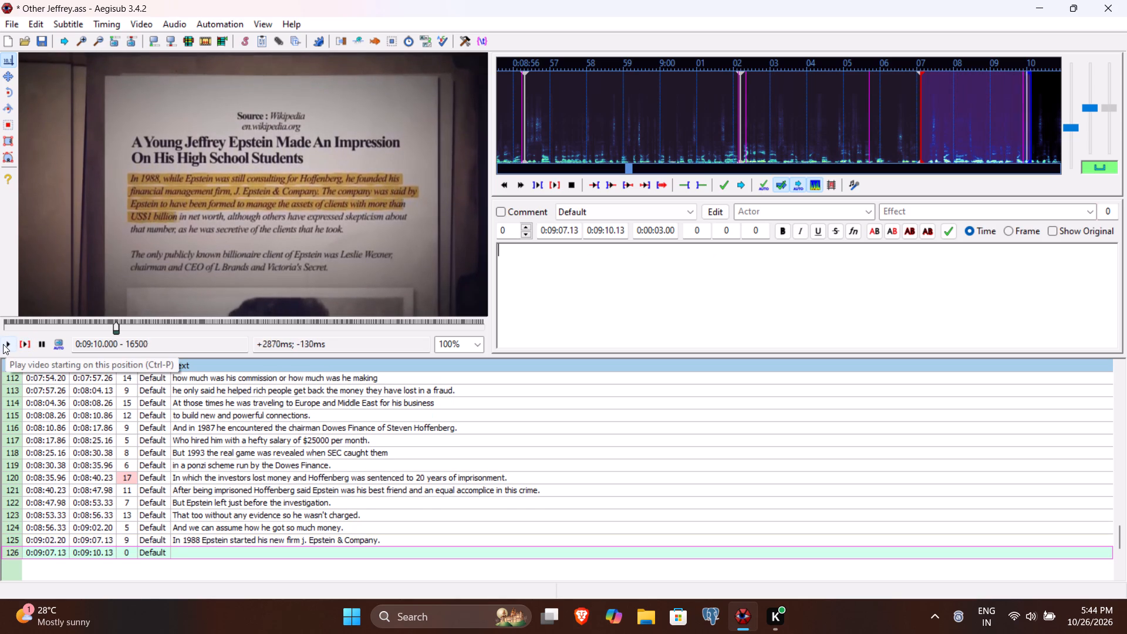
pyautogui.click(3, 344)
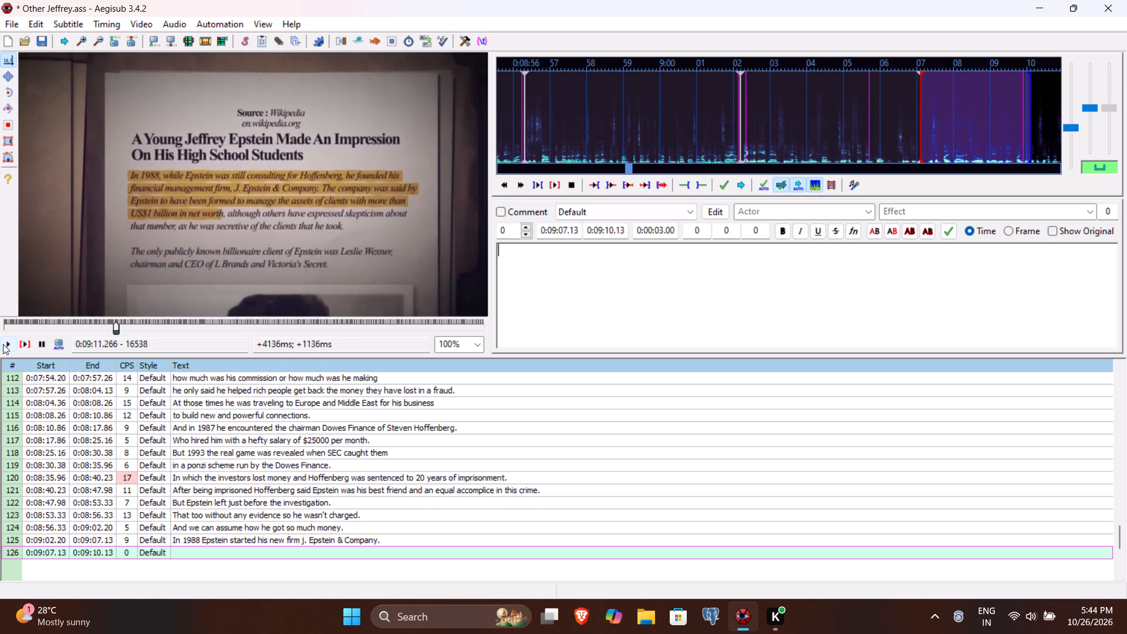
pyautogui.click(3, 344)
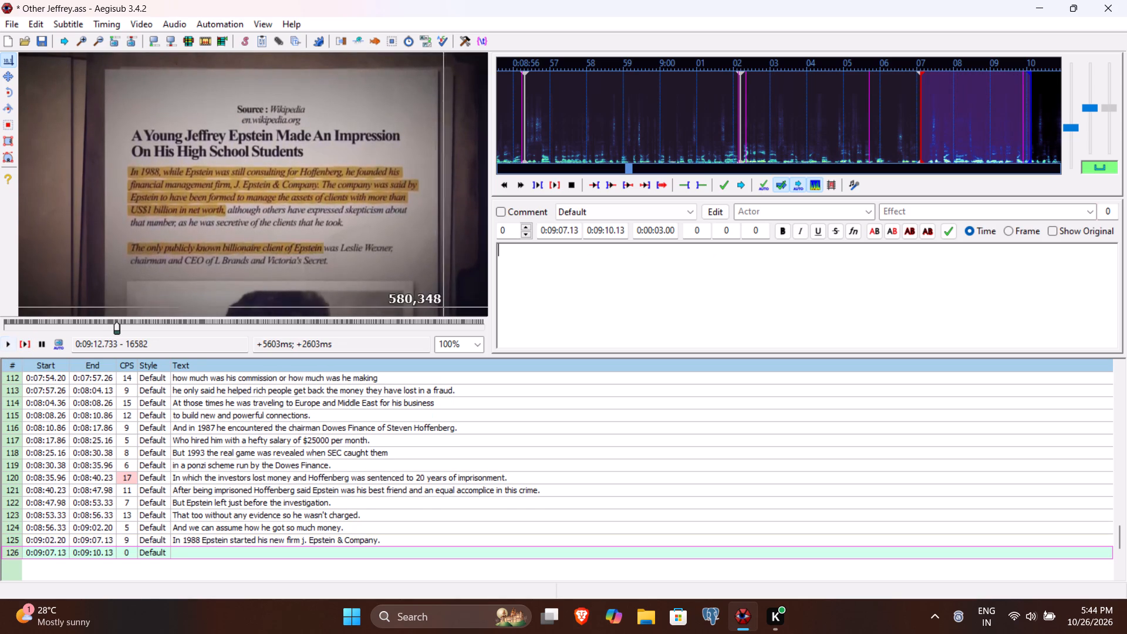
pyautogui.click(609, 232)
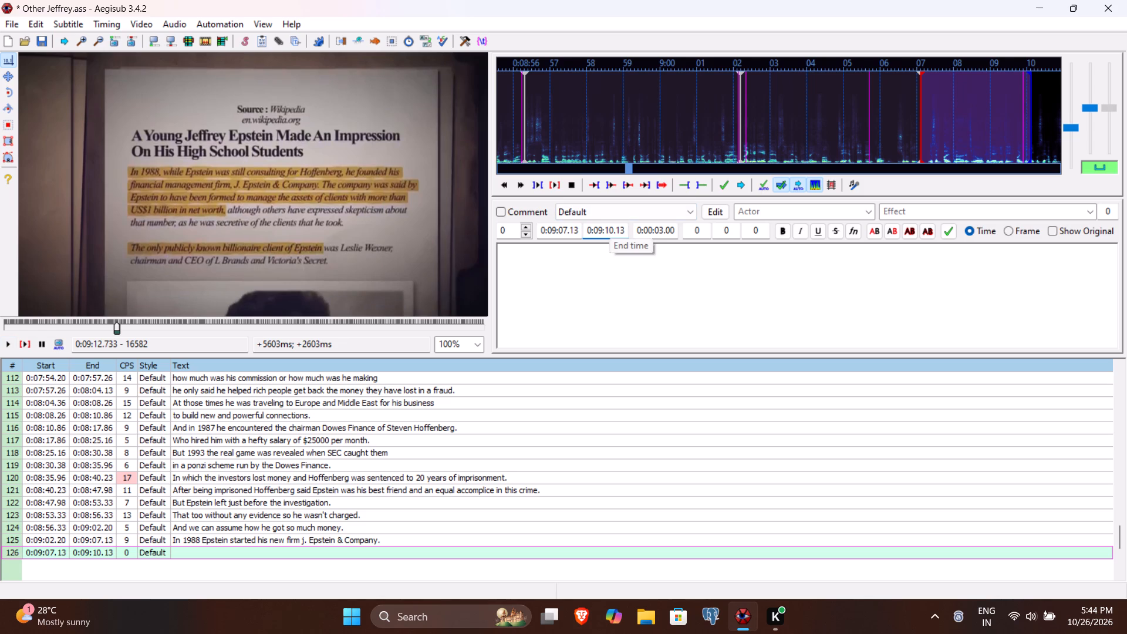
pyautogui.press('2')
pyautogui.write('73')
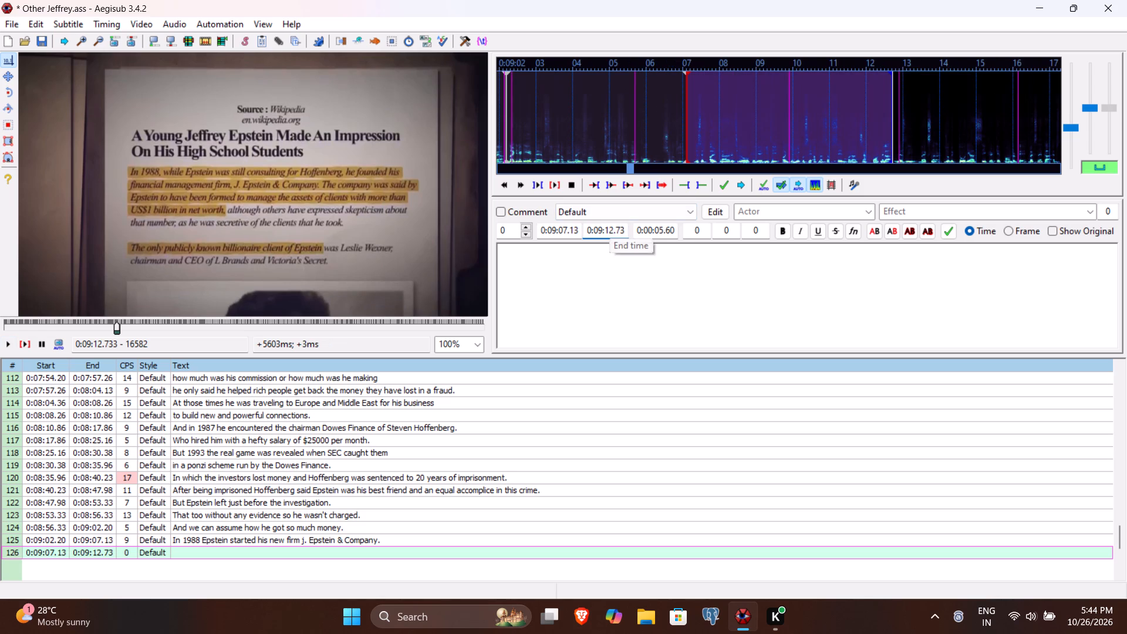
# Enter "Which was only for the ultra rich and where he got his biggest jackpot." as line 126's text, replay it and commit it.
pyautogui.click(596, 279)
pyautogui.hotkey('shift', 'w')
pyautogui.write('hich aw')
pyautogui.press('BackSpace')
pyautogui.press('BackSpace')
pyautogui.write('was only for the ultra rich and was')
pyautogui.press('space')
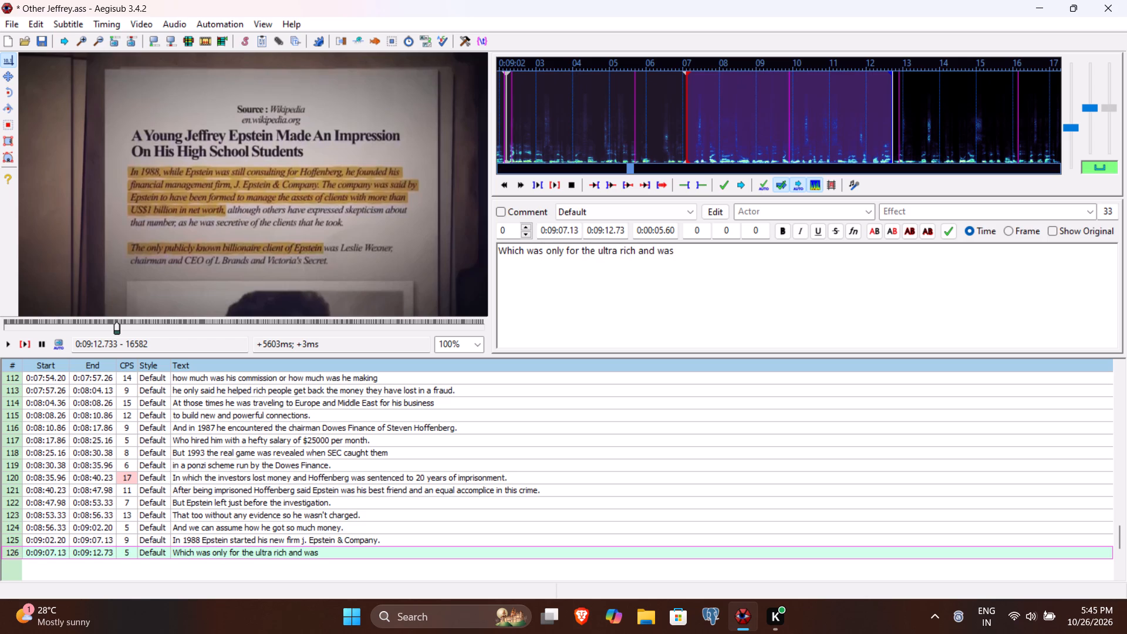
pyautogui.press('BackSpace')
pyautogui.press('BackSpace')
pyautogui.press('BackSpace')
pyautogui.press('BackSpace')
pyautogui.write('where he got his biggest jack')
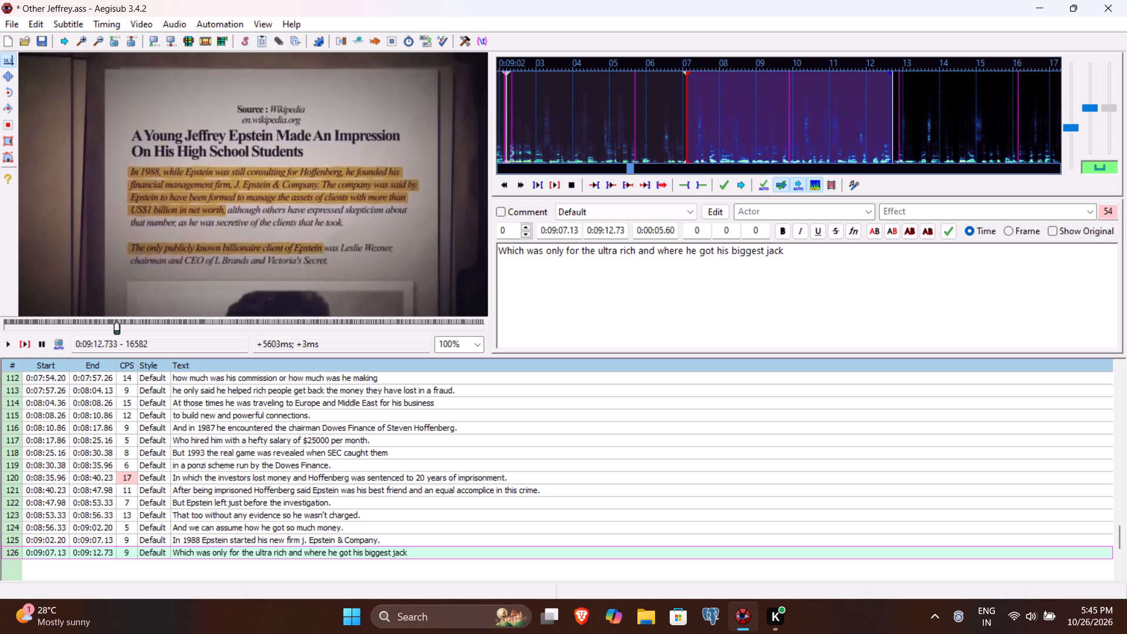
pyautogui.press('[')
pyautogui.press('BackSpace')
pyautogui.write('pot.')
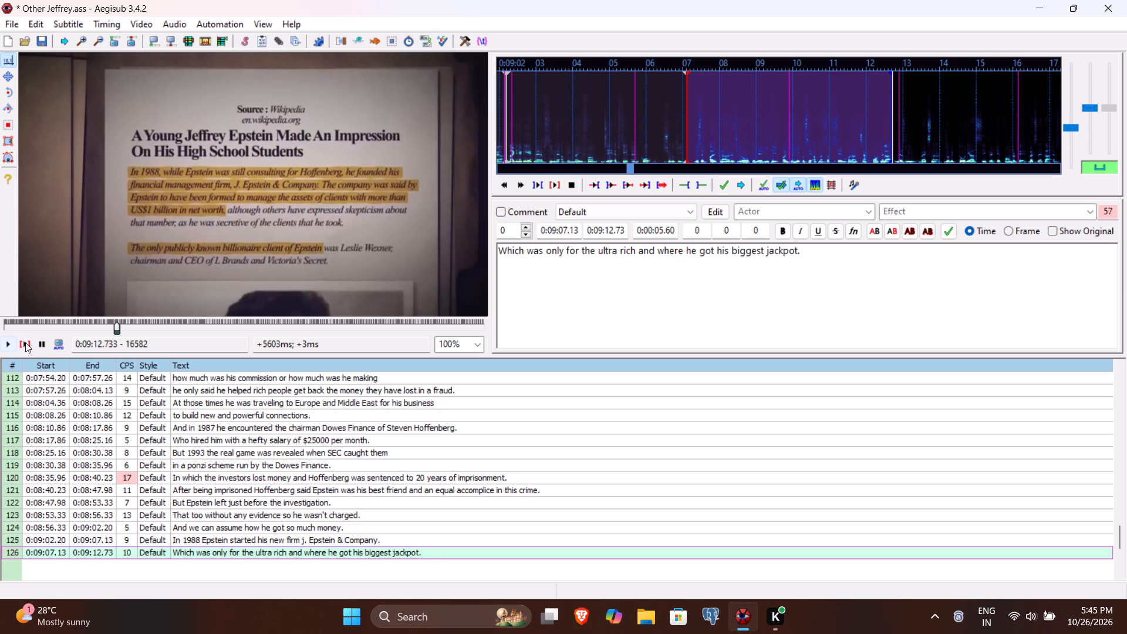
pyautogui.click(25, 342)
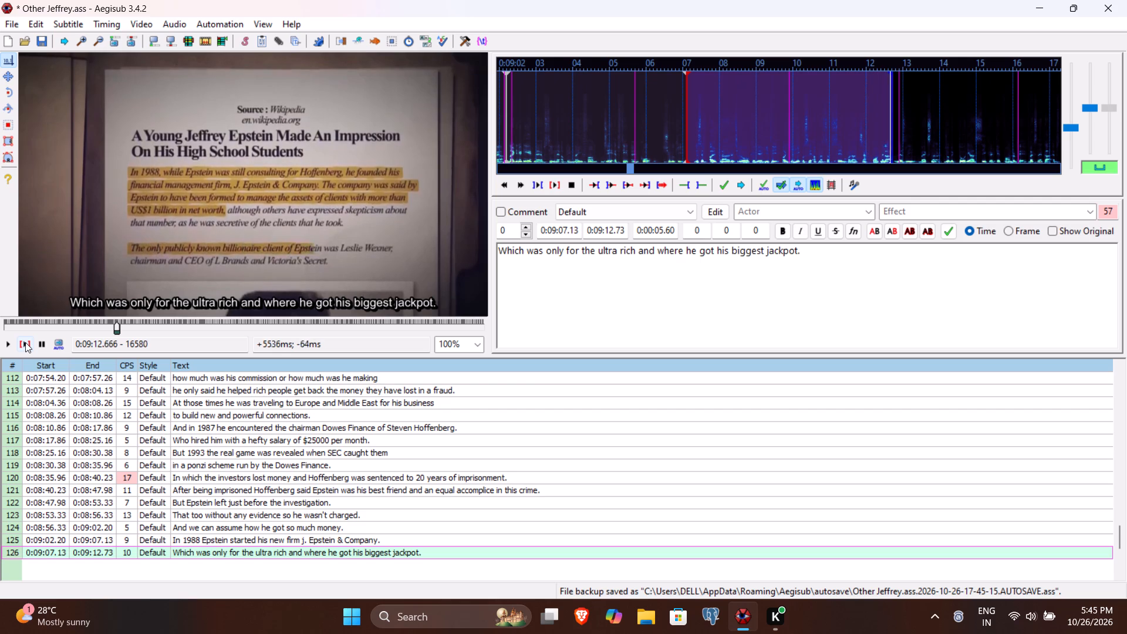
pyautogui.press('Return')
# Play line 127 to the end of the spoken name and set its end time to 0:09:14.06.
pyautogui.click(25, 342)
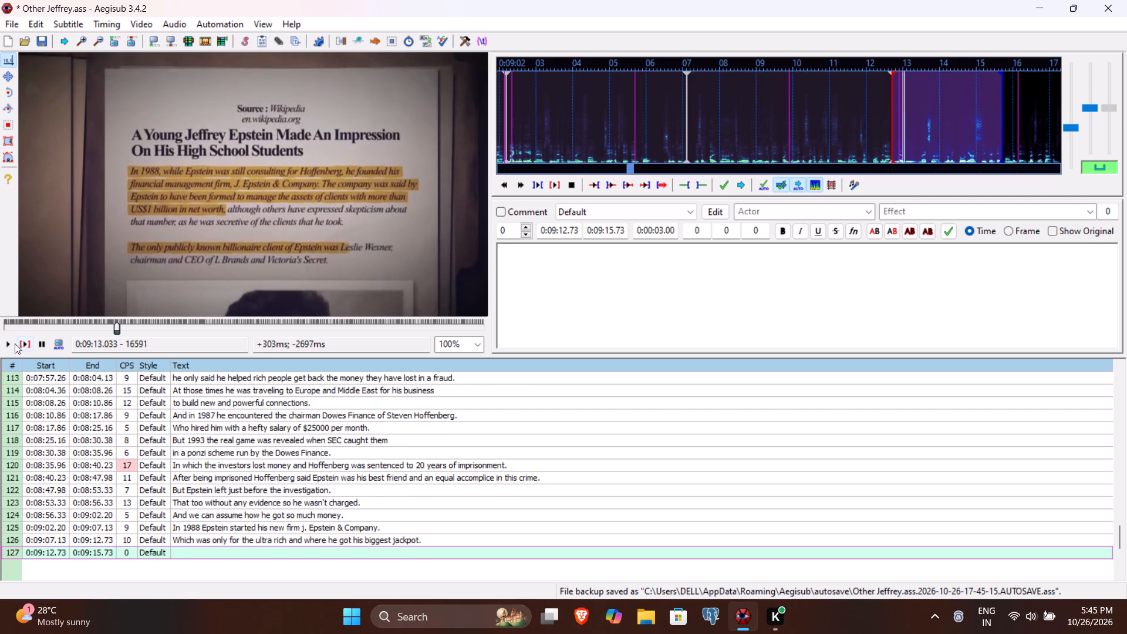
pyautogui.click(6, 343)
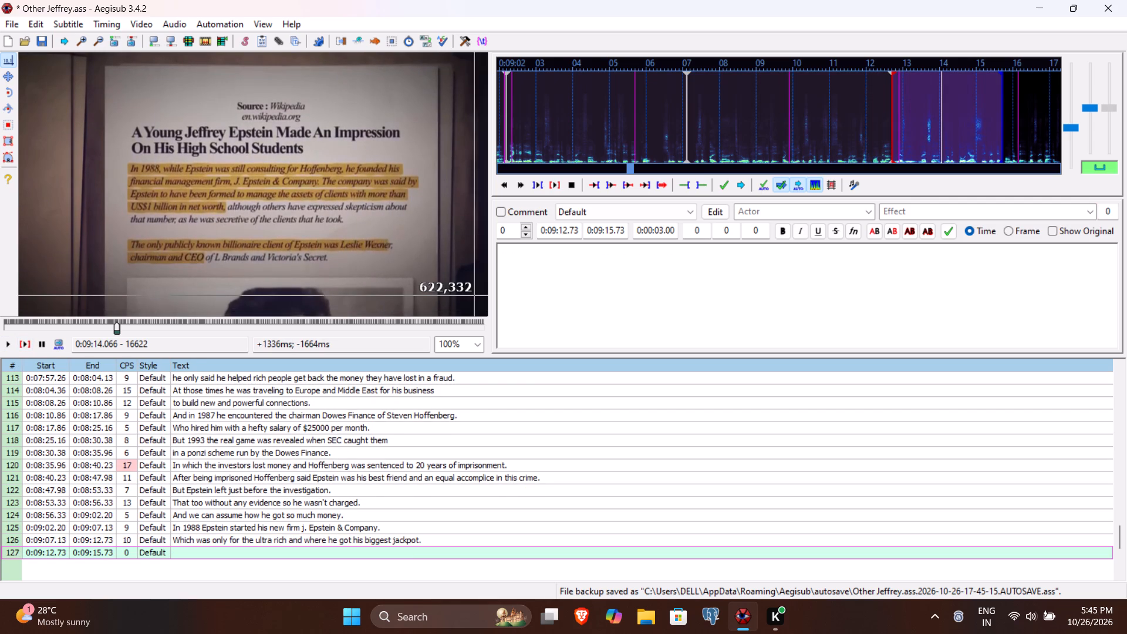
pyautogui.click(608, 232)
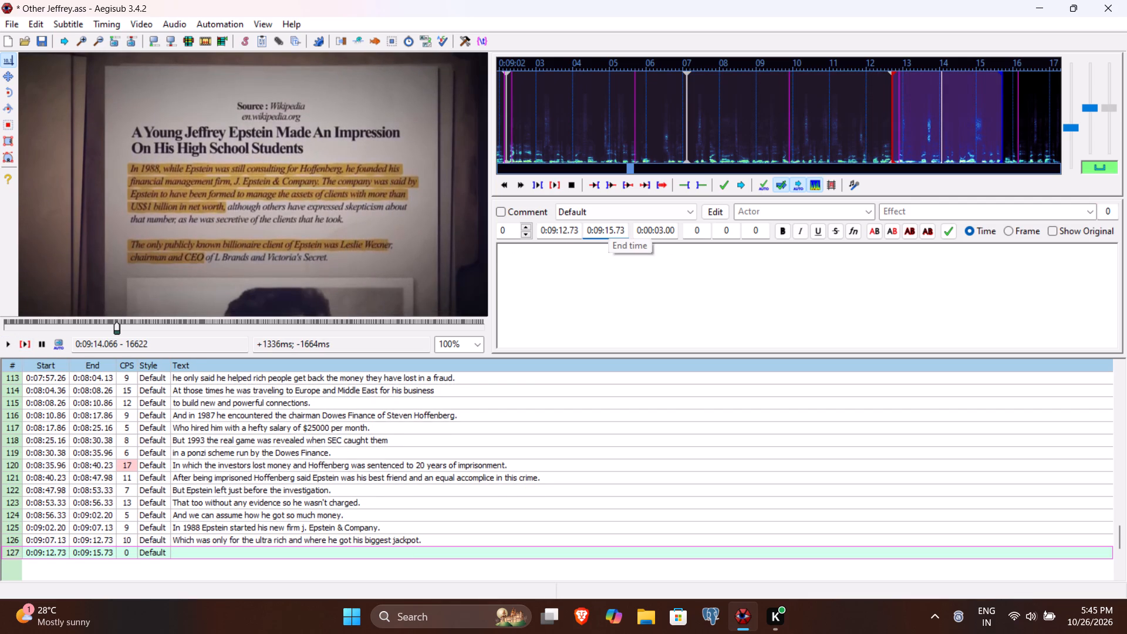
pyautogui.write('406')
# Enter "Leslie Wexner." as line 127's text and commit it.
pyautogui.click(599, 271)
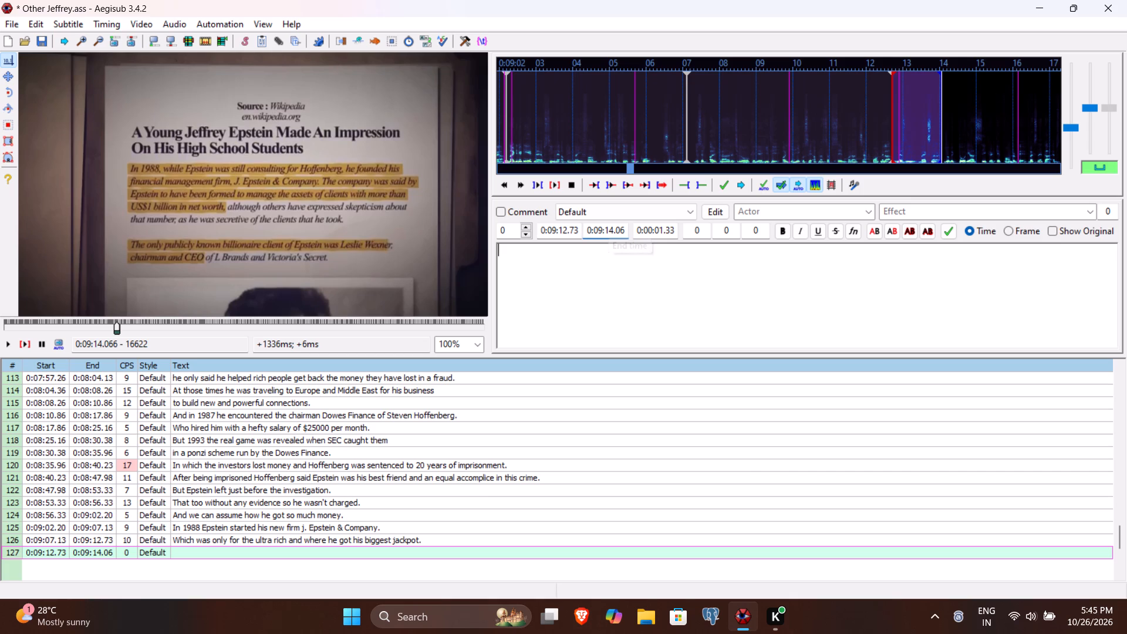
pyautogui.write('Leslie We')
pyautogui.write('cne')
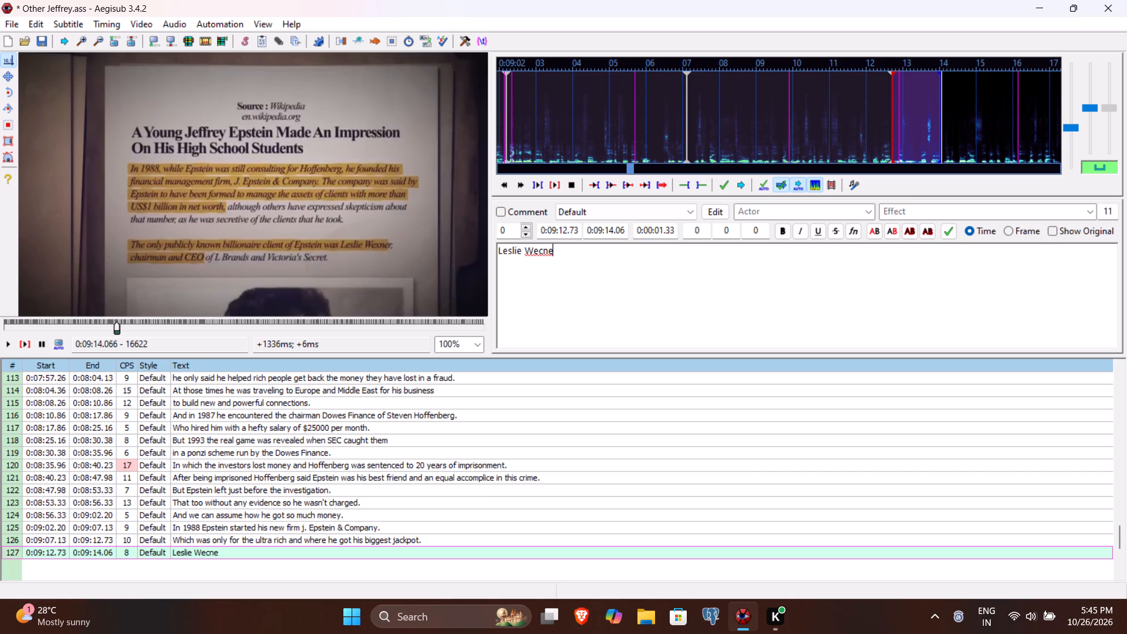
pyautogui.press('BackSpace')
pyautogui.press('BackSpace')
pyautogui.press('BackSpace')
pyautogui.write('xner.')
pyautogui.press('Return')
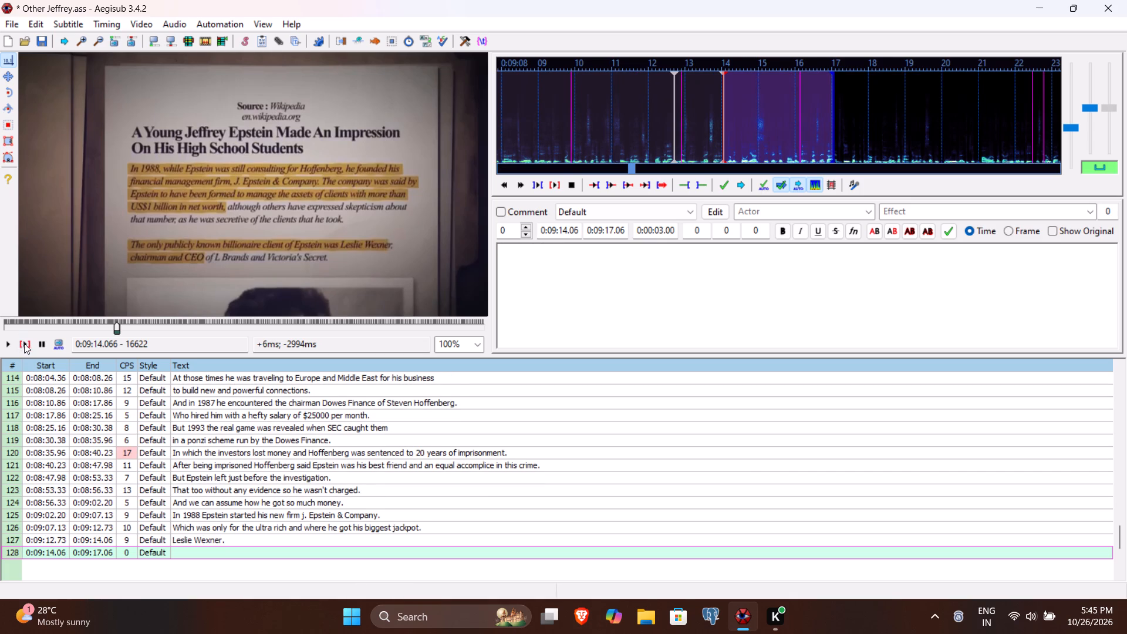
# Play line 128 to the end of the spoken phrase and set its end time to 0:09:16.44.
pyautogui.click(26, 345)
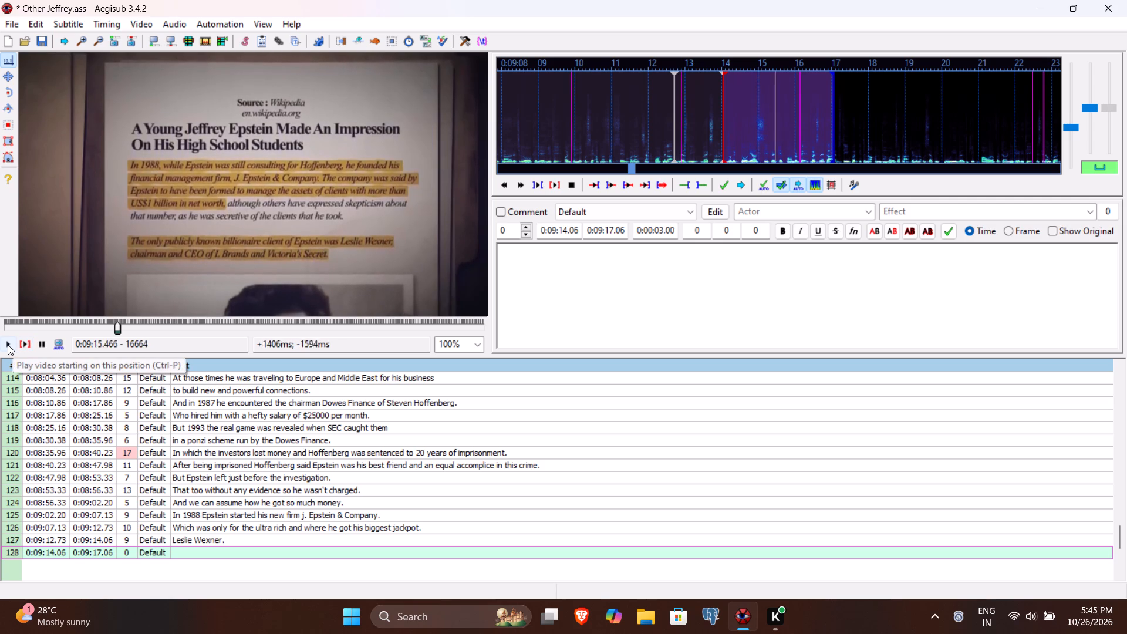
pyautogui.click(8, 345)
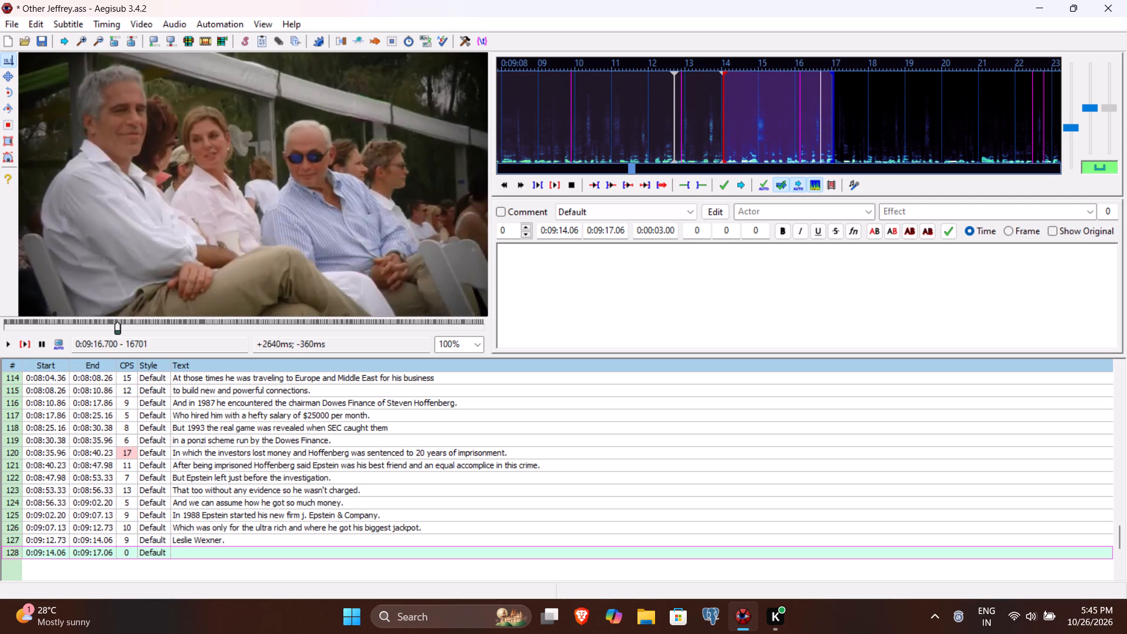
pyautogui.click(606, 232)
pyautogui.write('1644')
# Enter "The founder of Victoria's Secret" as line 128's text and commit it.
pyautogui.click(595, 281)
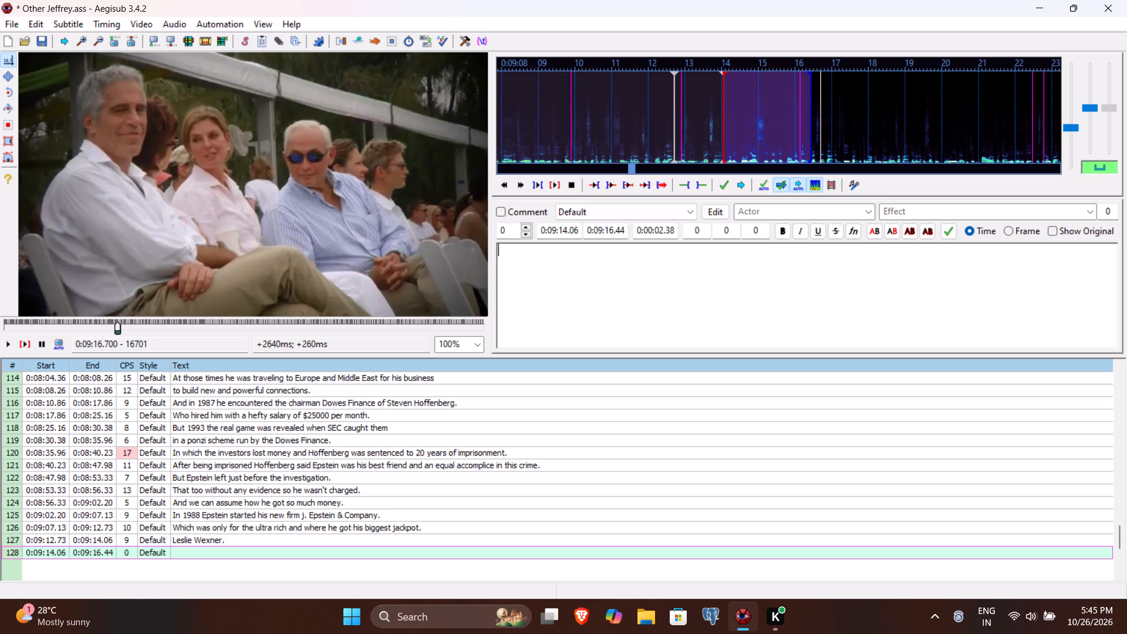
pyautogui.write("The founder of Victoria's Secret")
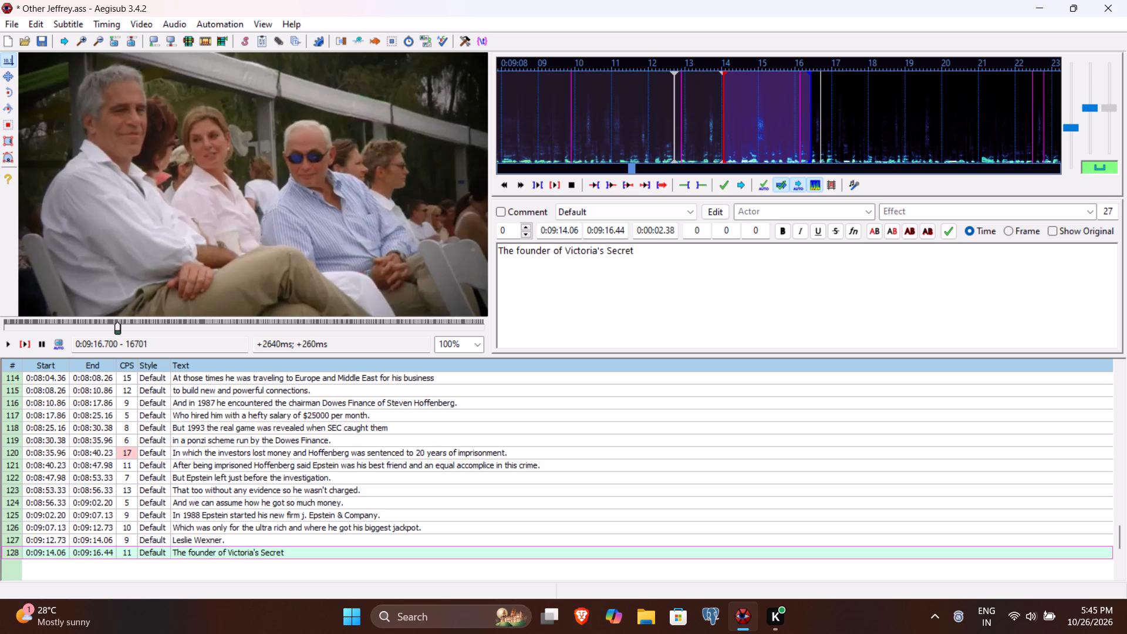
pyautogui.press('Return')
# Play line 129 and on to the end of the spoken sentence, and set its end time to 0:09:22.56.
pyautogui.click(24, 339)
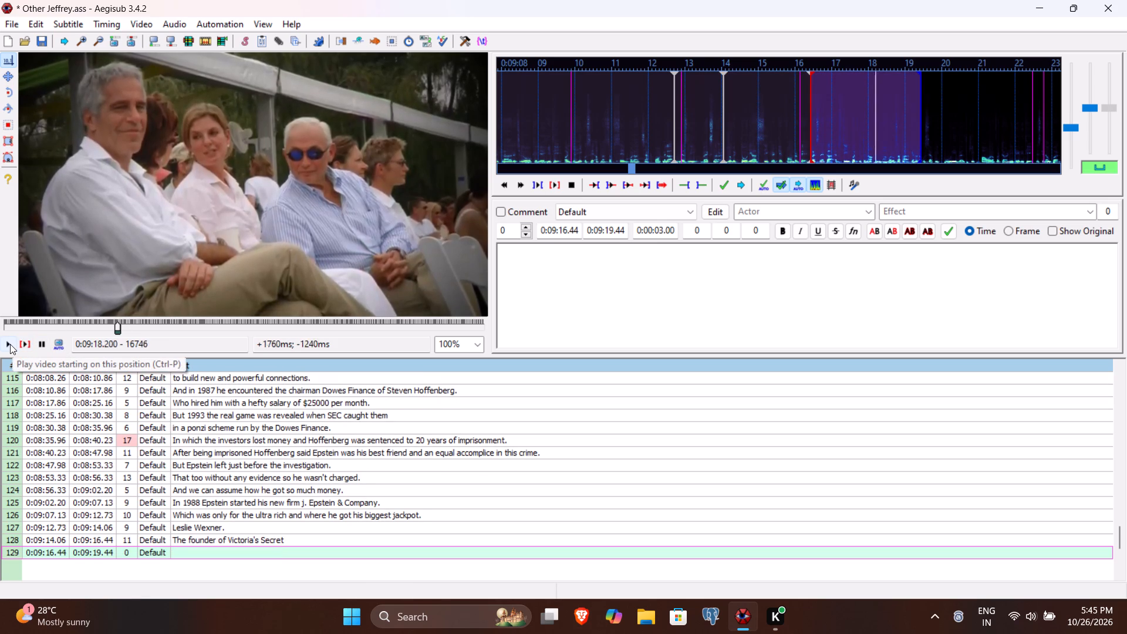
pyautogui.click(10, 344)
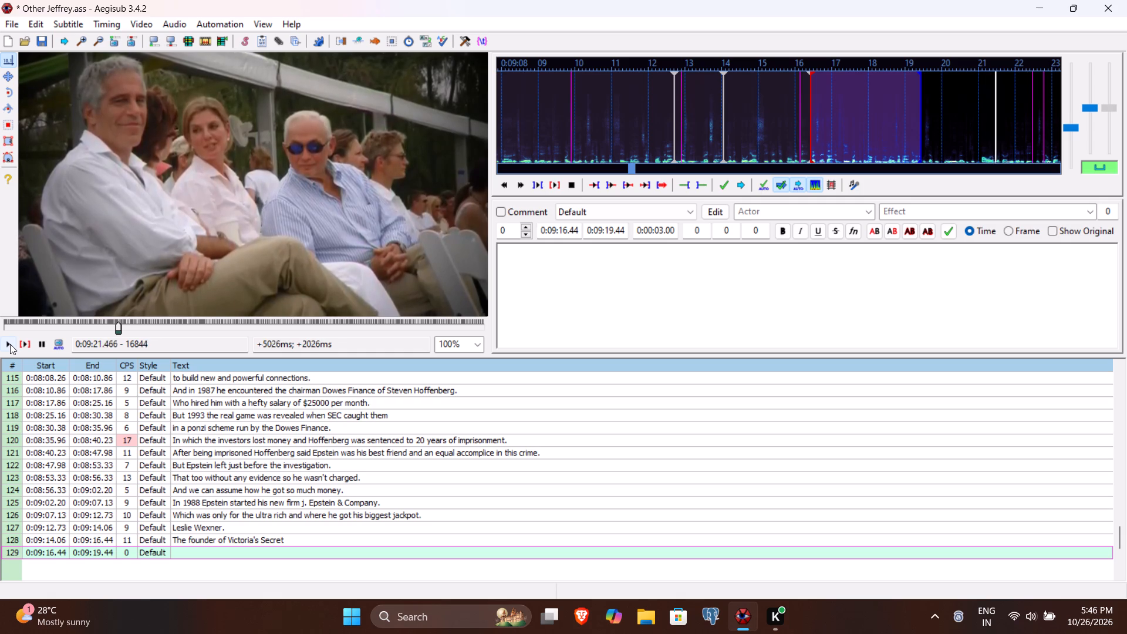
pyautogui.click(10, 344)
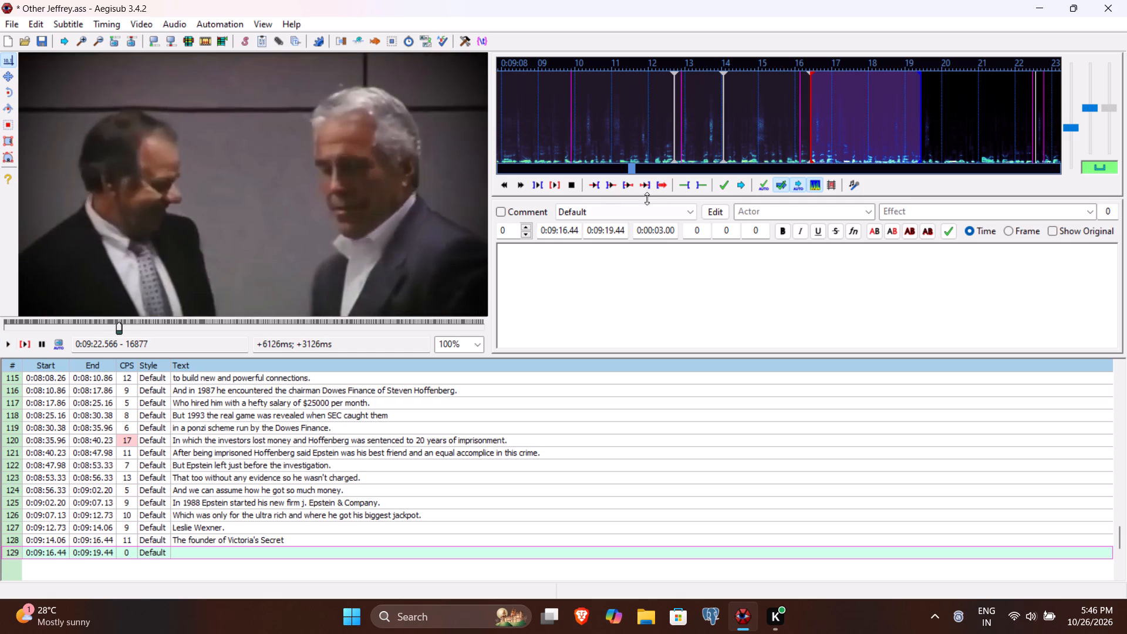
pyautogui.click(606, 232)
pyautogui.write('2256')
# Enter "Wexner trusted him so much that he had given his full power of attorney to him." as line 129's text and save the file.
pyautogui.click(596, 289)
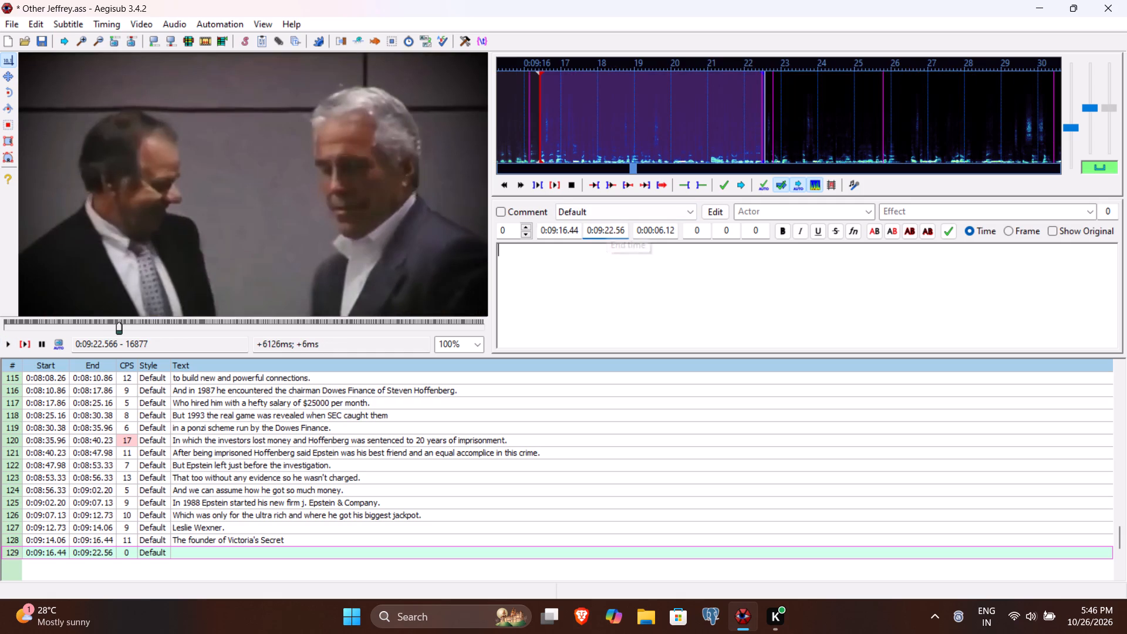
pyautogui.write('Wexner trusted him')
pyautogui.press('space')
pyautogui.write('so much')
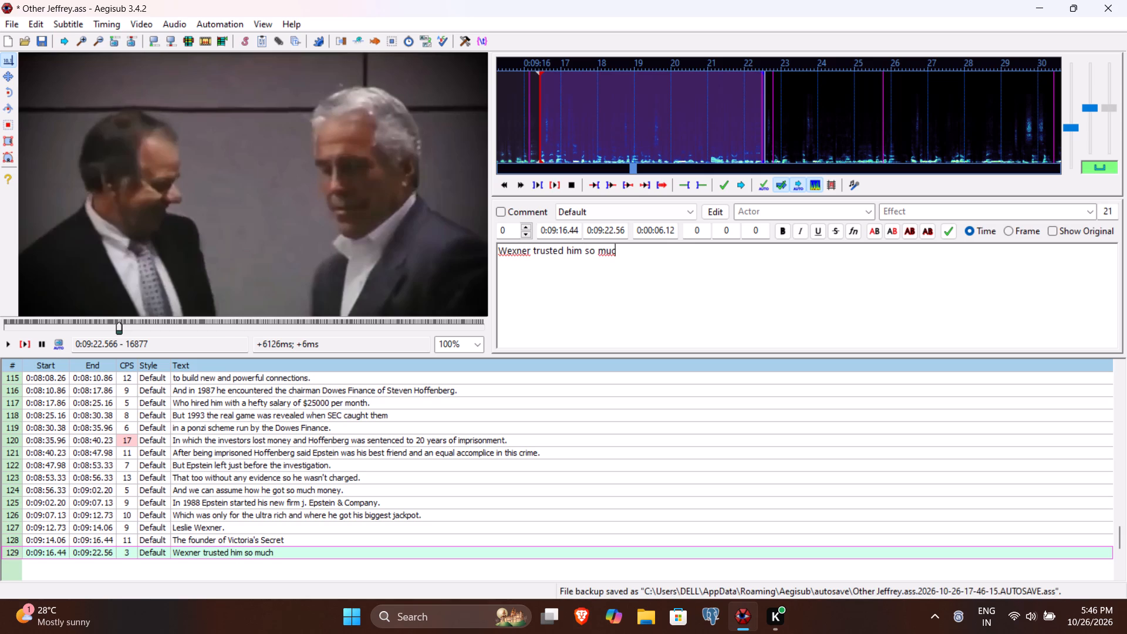
pyautogui.press('space')
pyautogui.write('that he had given his')
pyautogui.press('space')
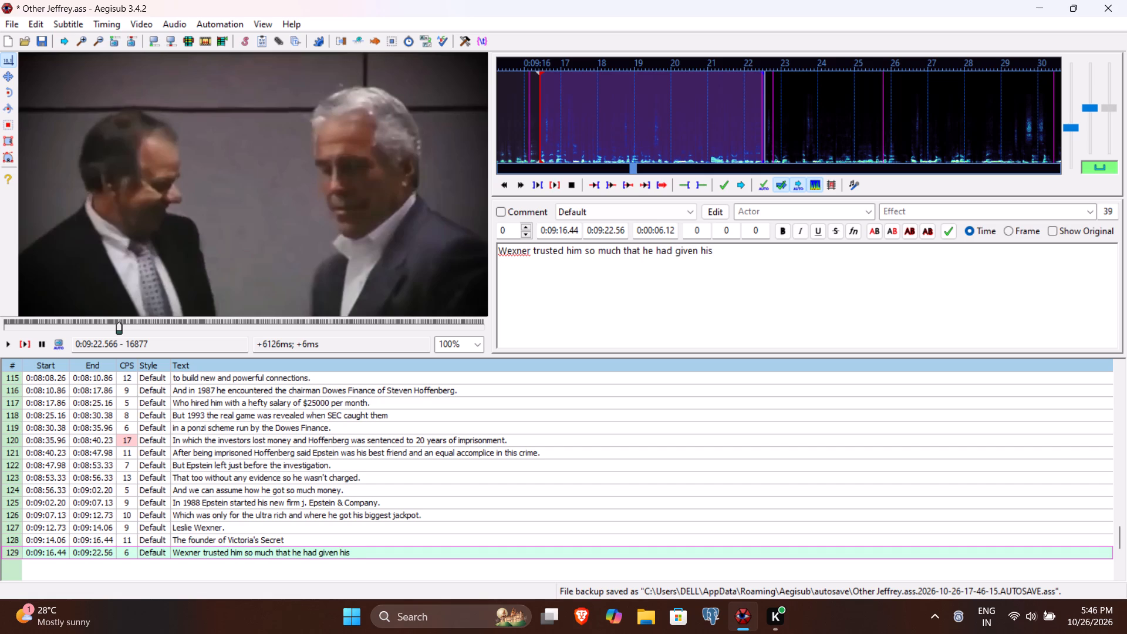
pyautogui.write('full power of attor')
pyautogui.write('en')
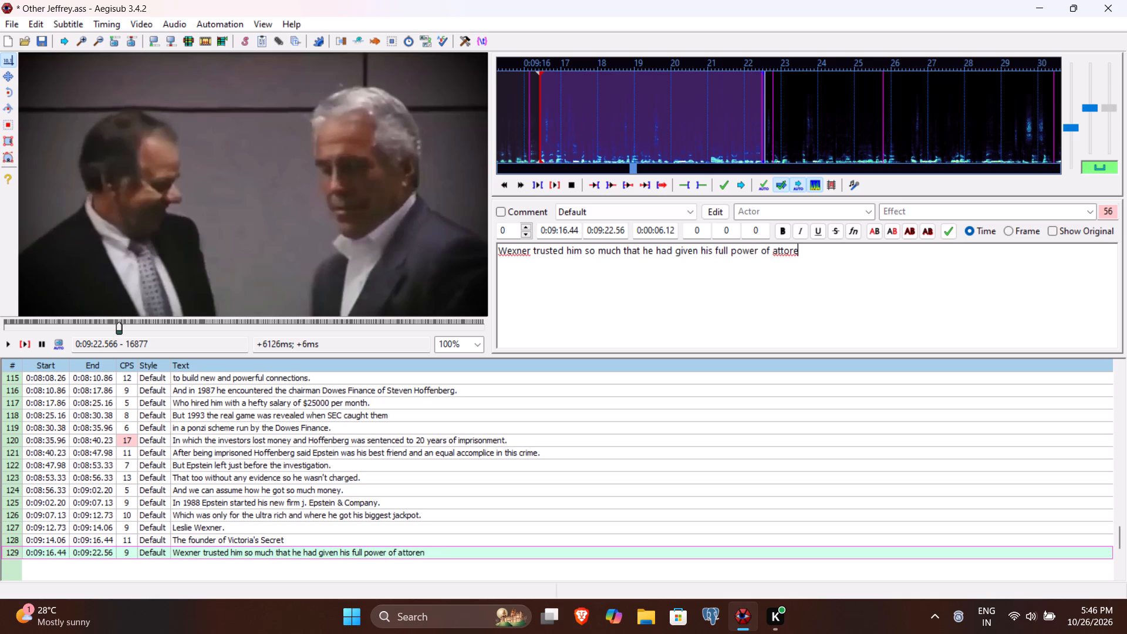
pyautogui.press('BackSpace')
pyautogui.press('BackSpace')
pyautogui.write('ney to')
pyautogui.press('space')
pyautogui.write('hi')
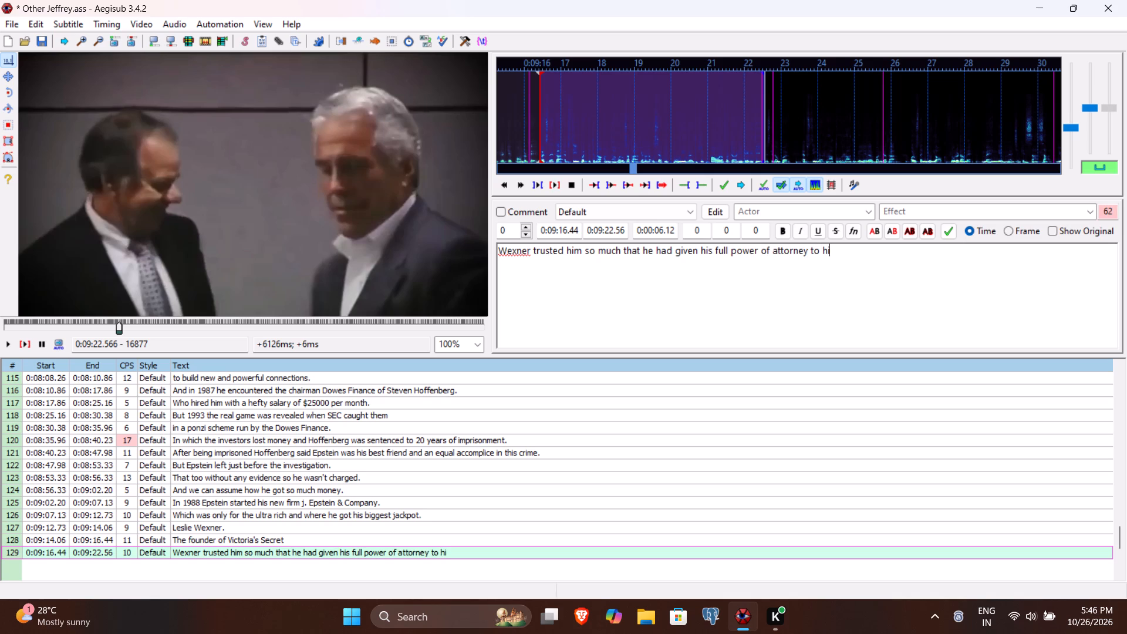
pyautogui.press('BackSpace')
pyautogui.press('BackSpace')
pyautogui.write('him.')
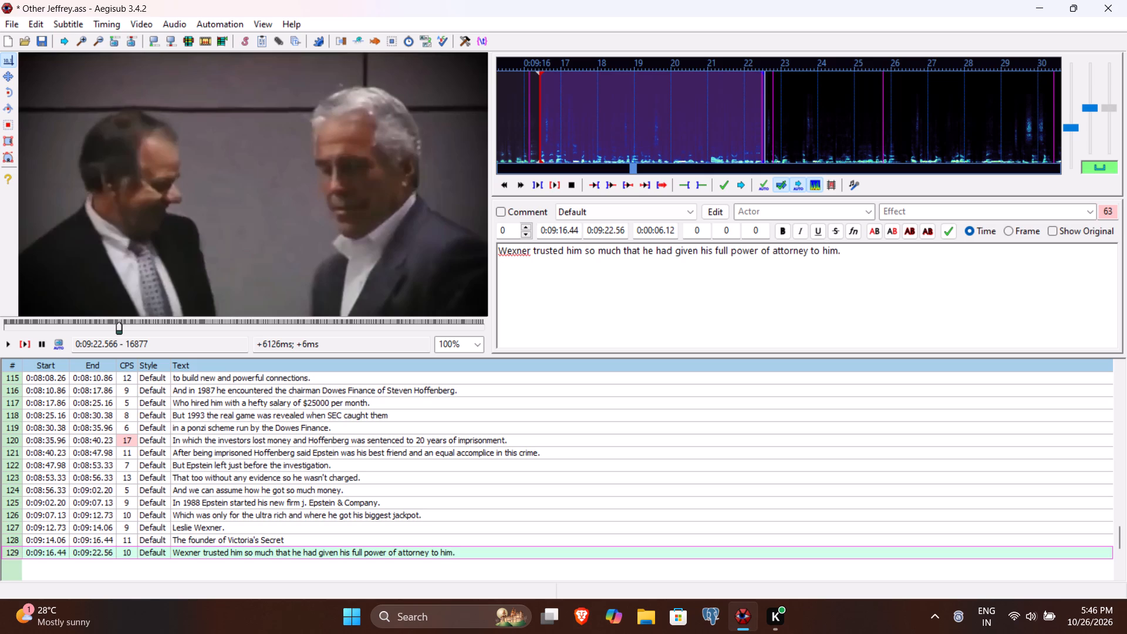
pyautogui.hotkey('ctrl', 's')
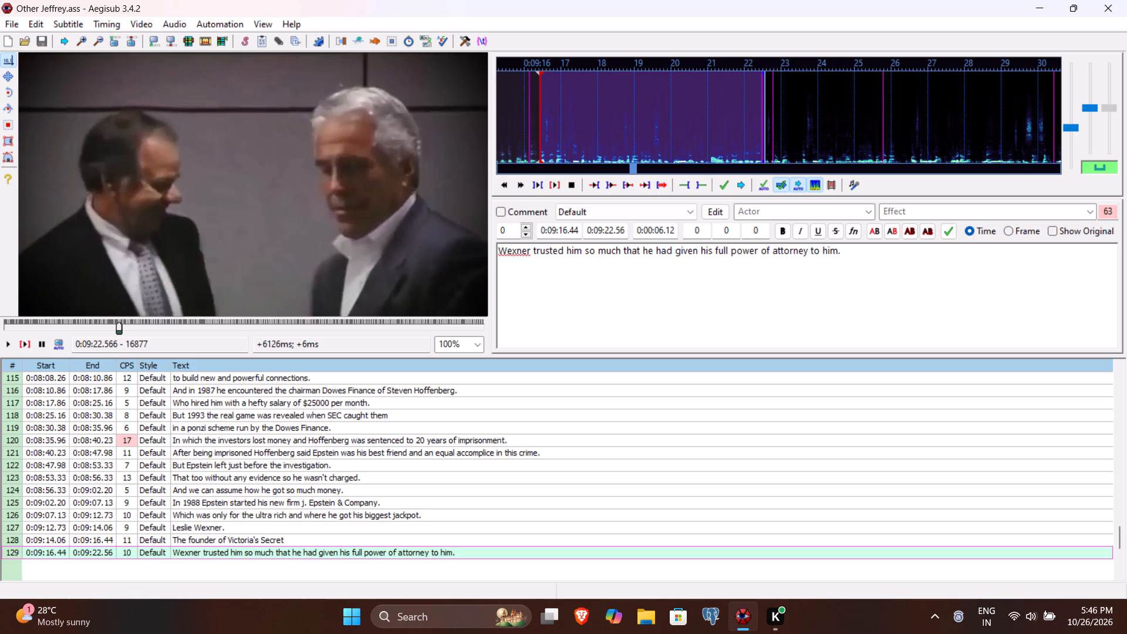